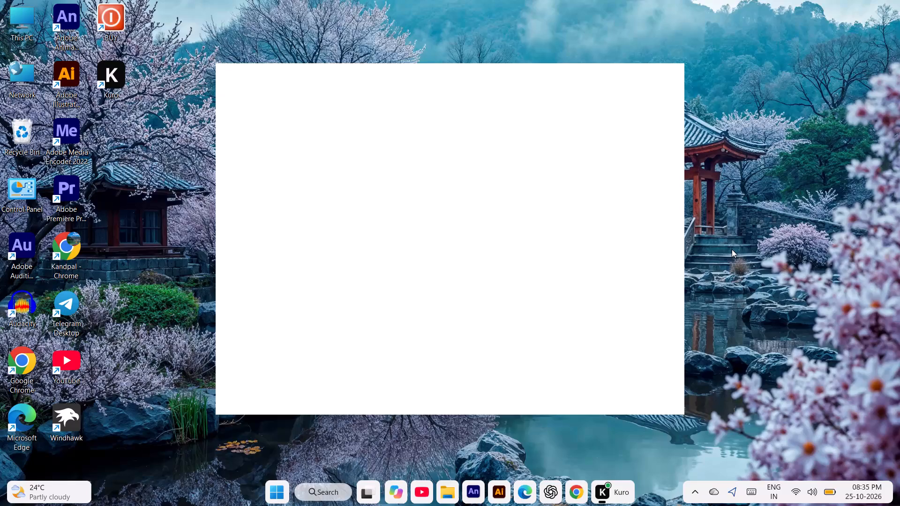
Launch Adobe Illustrator and create a new landscape RGB document measuring 1920 x 1080 pt.
double_click(496, 503)
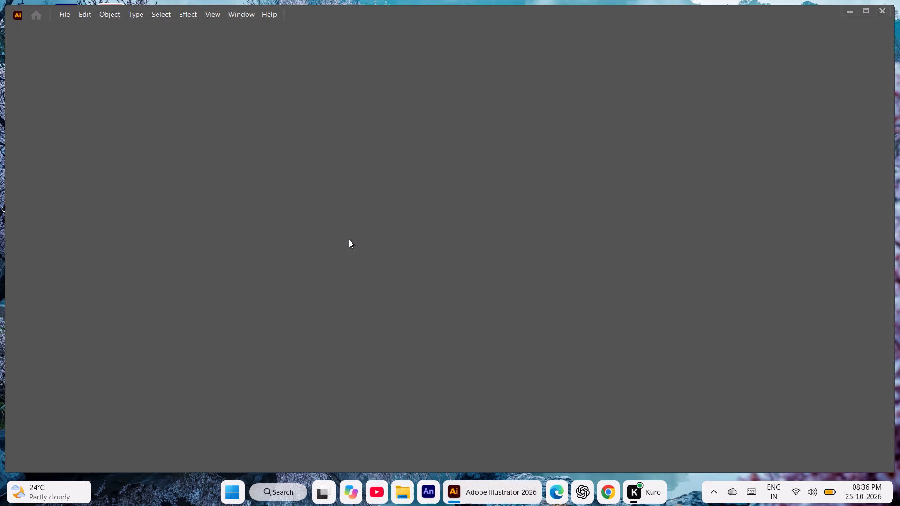
click(865, 11)
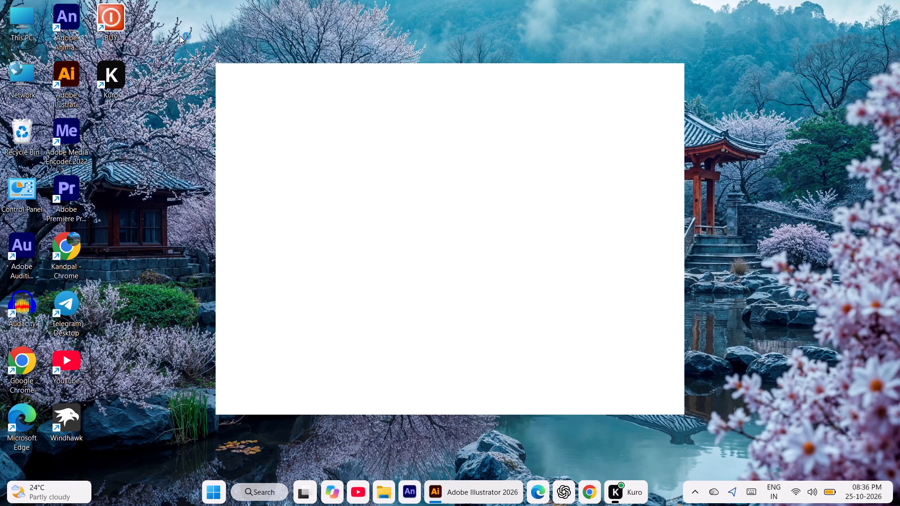
click(58, 13)
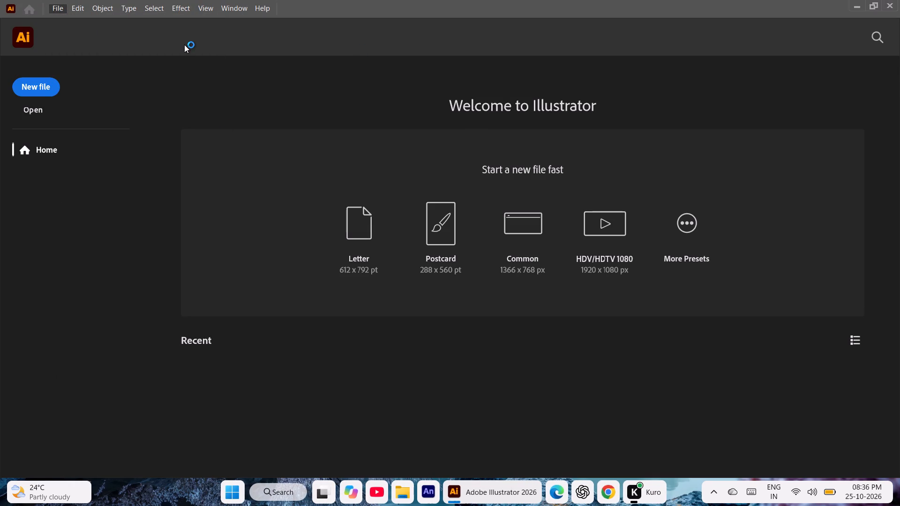
click(48, 89)
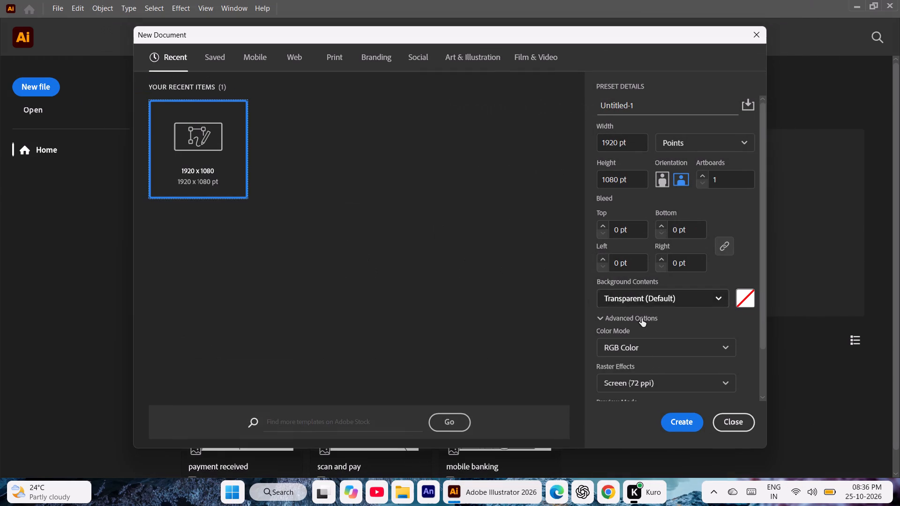
click(680, 422)
key(Return)
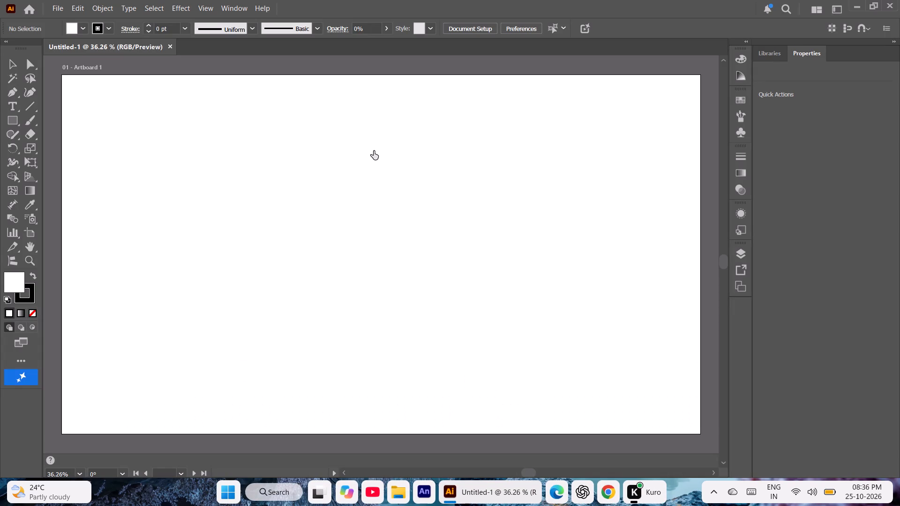
Place the PNG of a hand holding a rupee coin from the Downloads folder onto the Illustrator artboard.
click(400, 489)
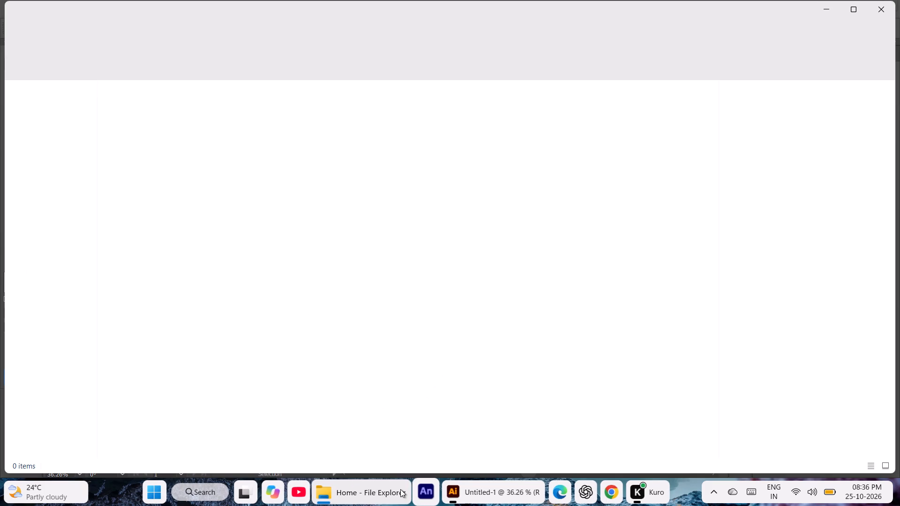
click(51, 184)
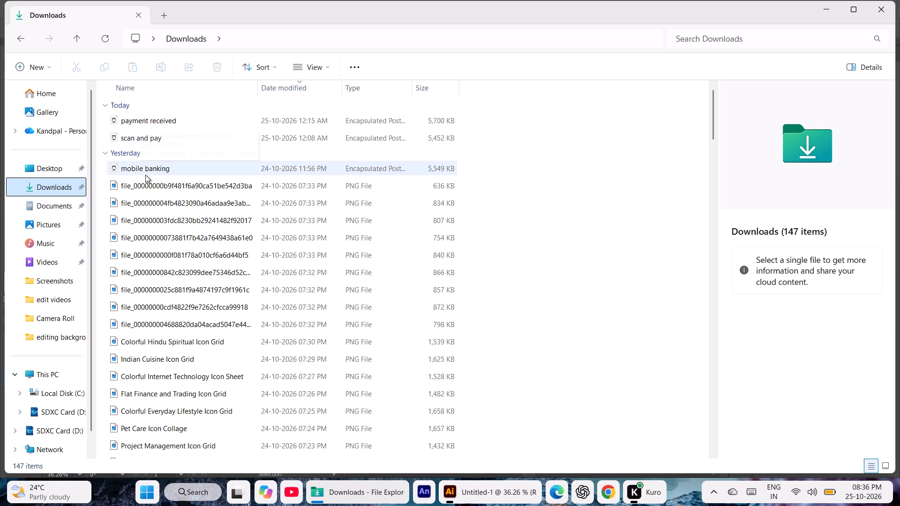
click(148, 190)
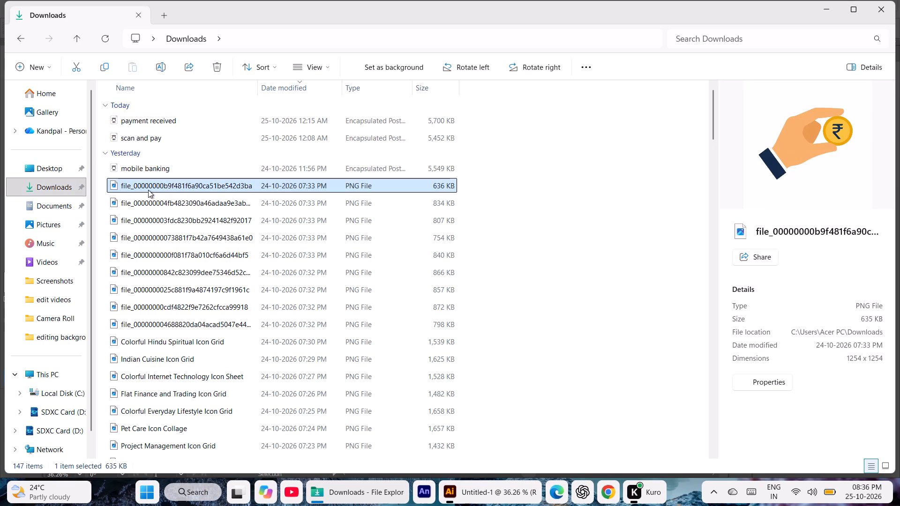
drag(150, 187, 373, 299)
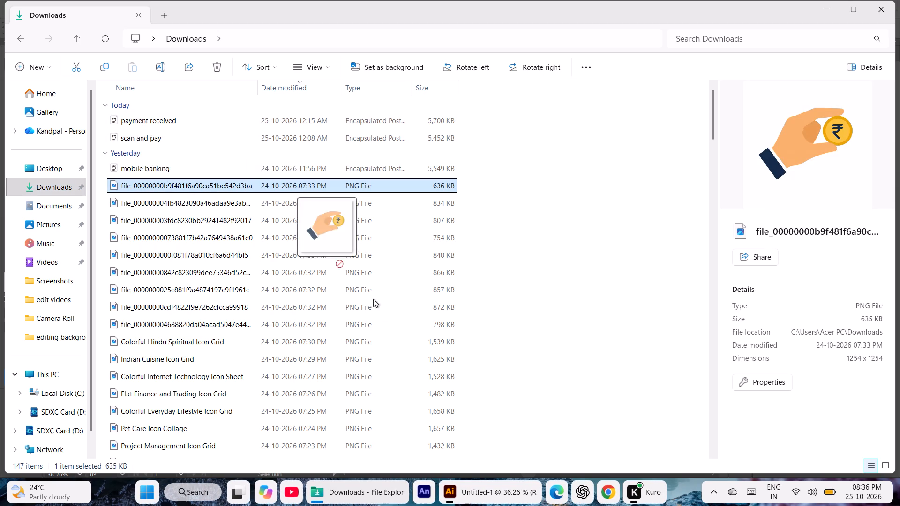
drag(373, 299, 356, 293)
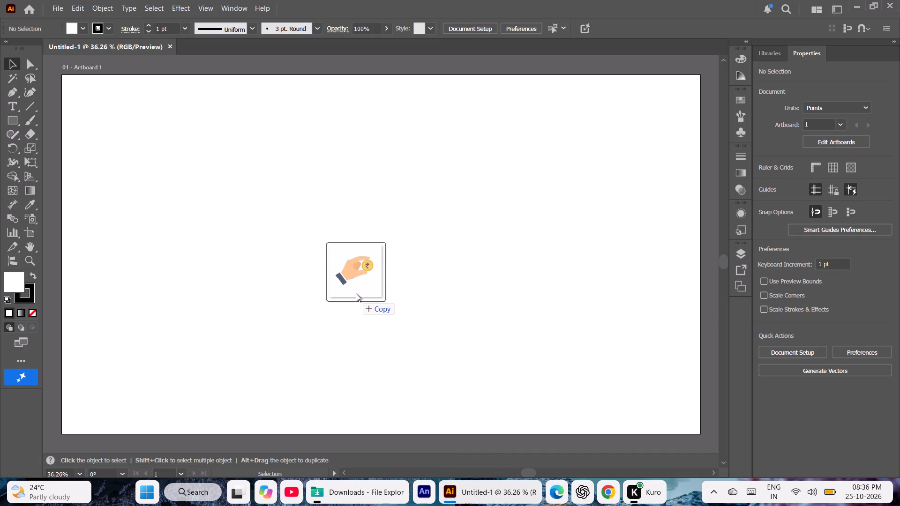
drag(356, 293, 346, 253)
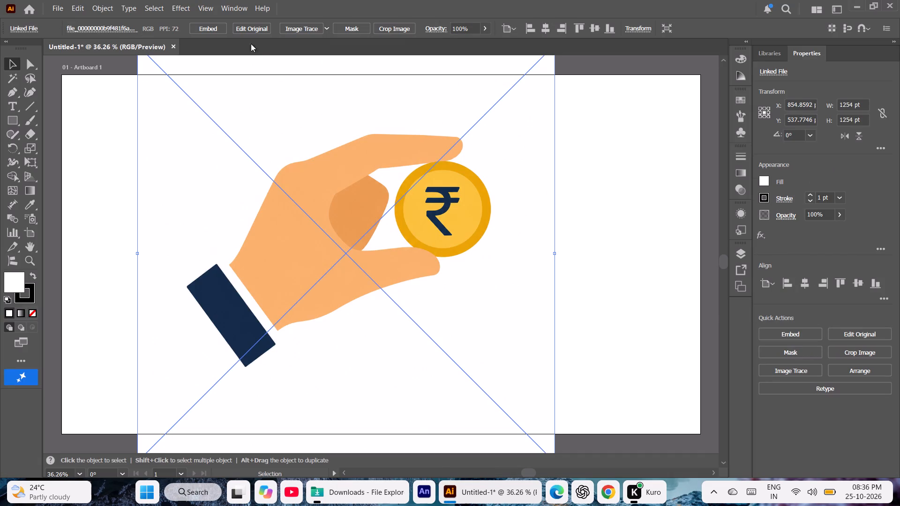
Apply Image Trace to the placed hand-and-coin image using the Low Fidelity Photo preset.
click(231, 8)
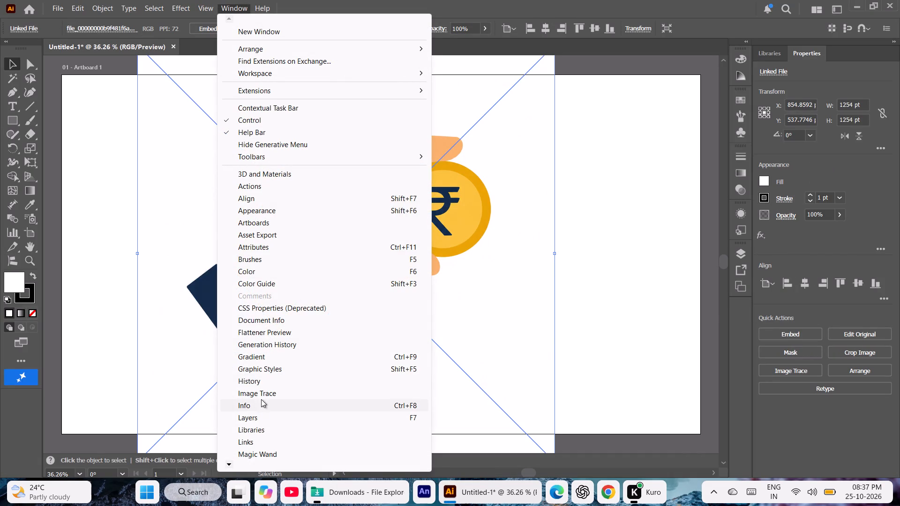
click(263, 392)
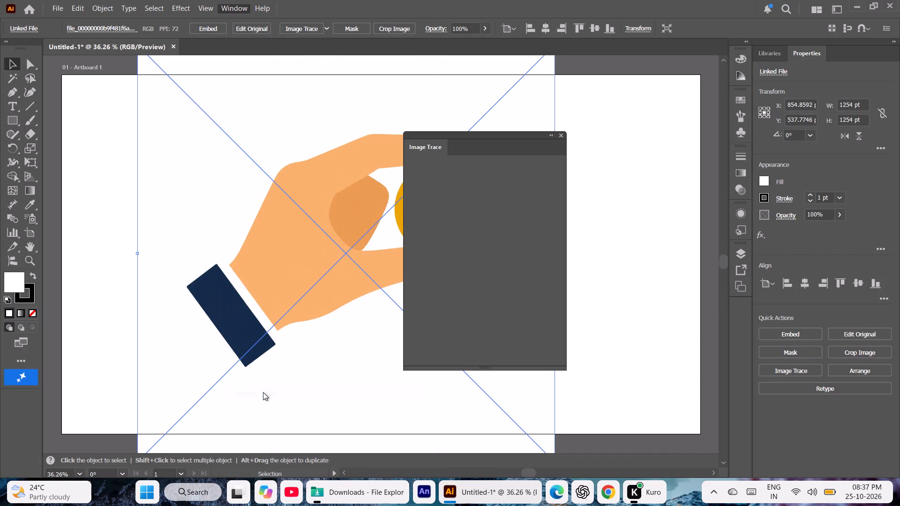
click(538, 188)
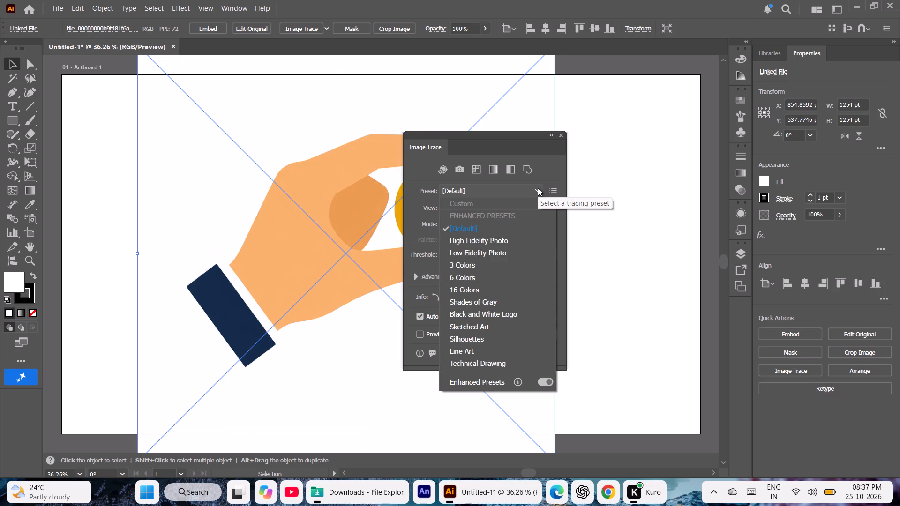
click(488, 253)
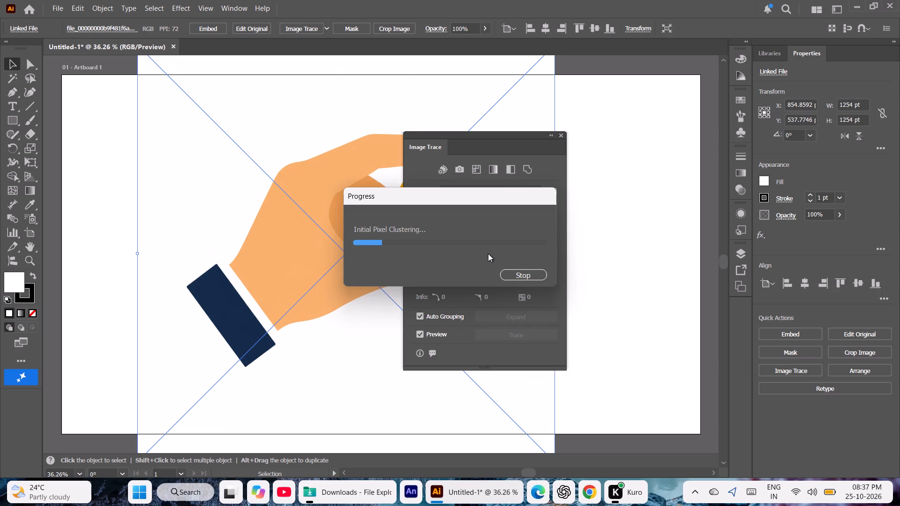
Open Google Chrome with the "Your Chrome" profile and bring up the Shutterstock contributor portfolio of not-submitted photos.
click(585, 491)
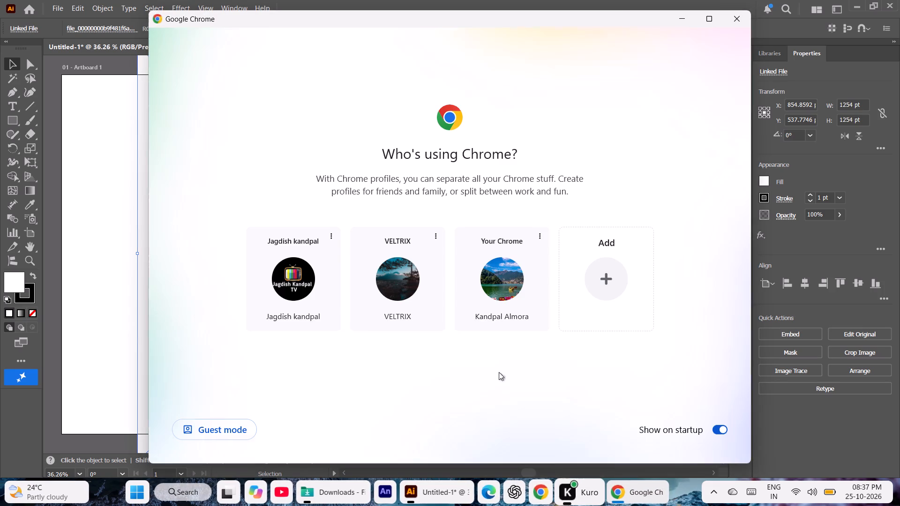
click(498, 291)
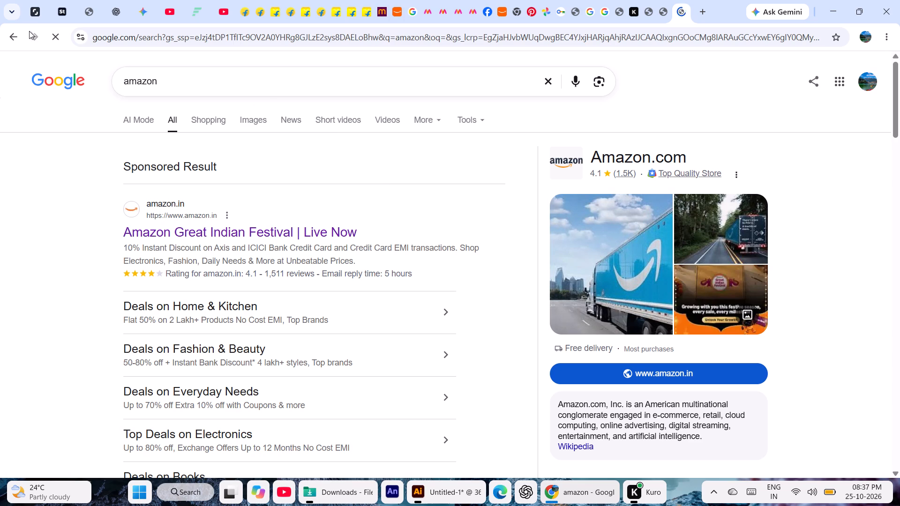
click(33, 15)
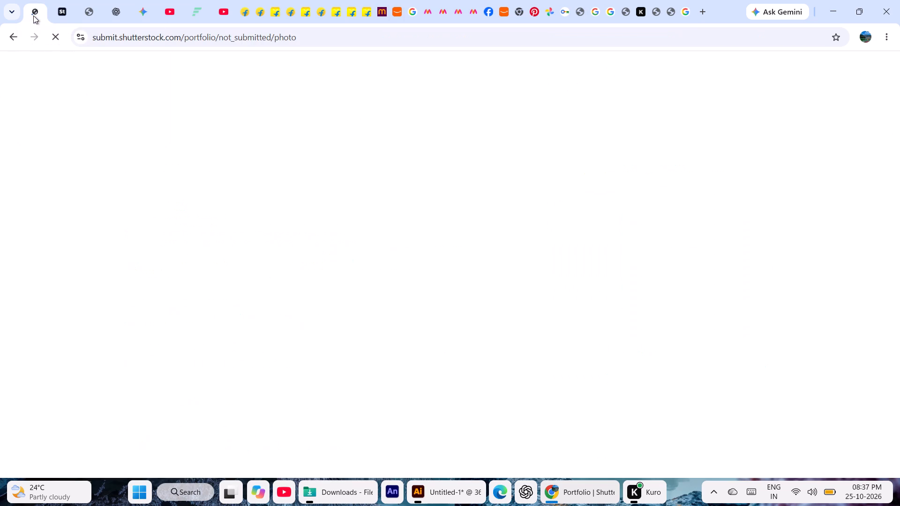
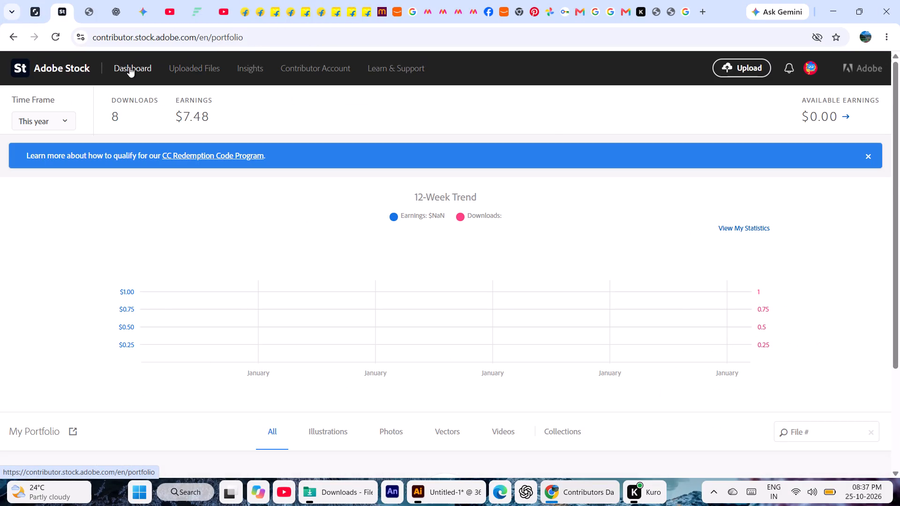
Look over the Adobe Stock contributor dashboard's earnings, downloads and 12-week trend for this year.
key(Down)
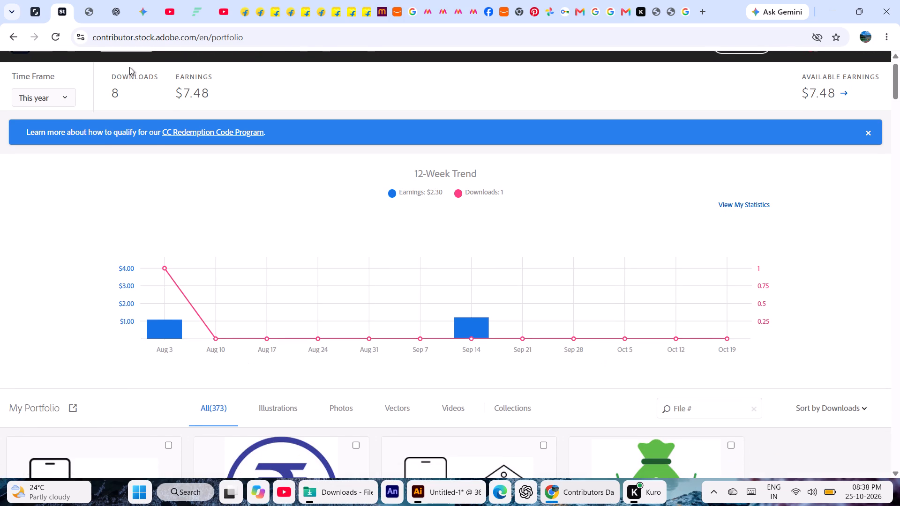
key(Down)
key(Down)
key(Up)
key(Up)
key(Up)
key(Up)
key(Up)
key(Up)
key(Up)
key(Up)
key(Up)
key(Up)
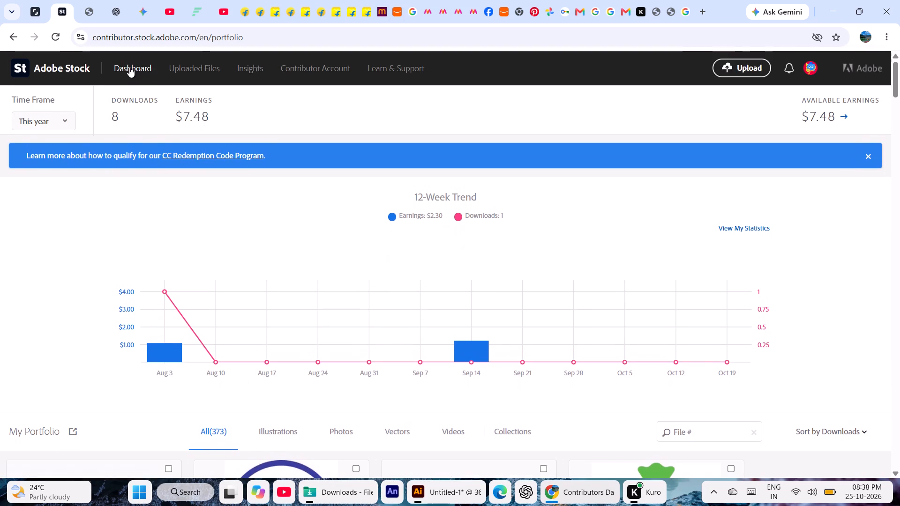
Check which uploaded files are in review, and return to the contributor dashboard.
click(188, 66)
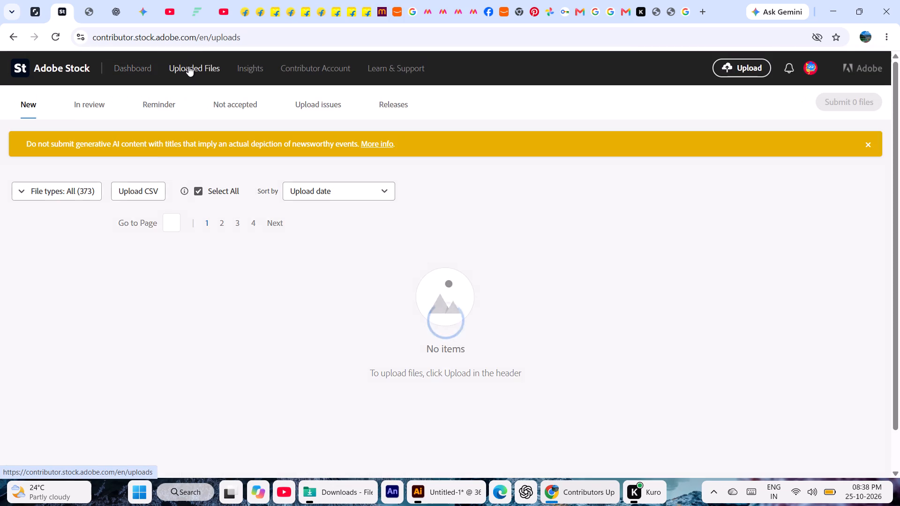
click(82, 104)
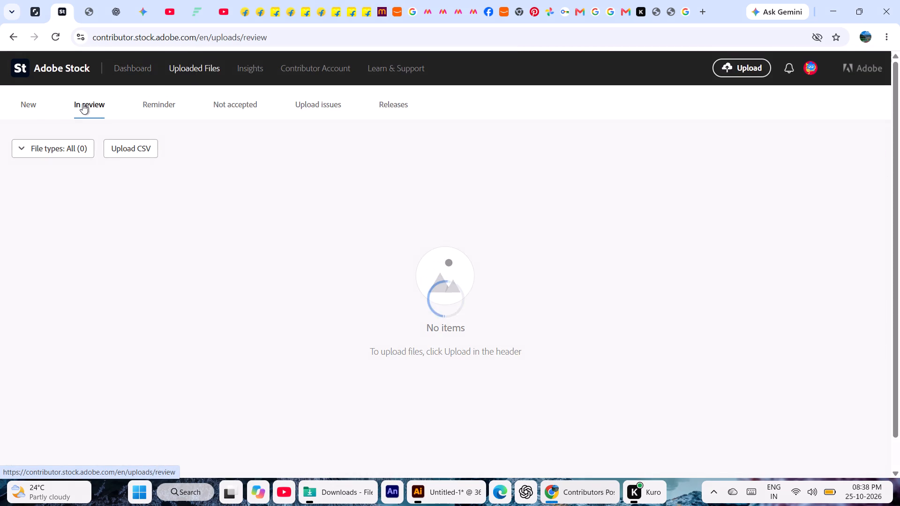
click(133, 66)
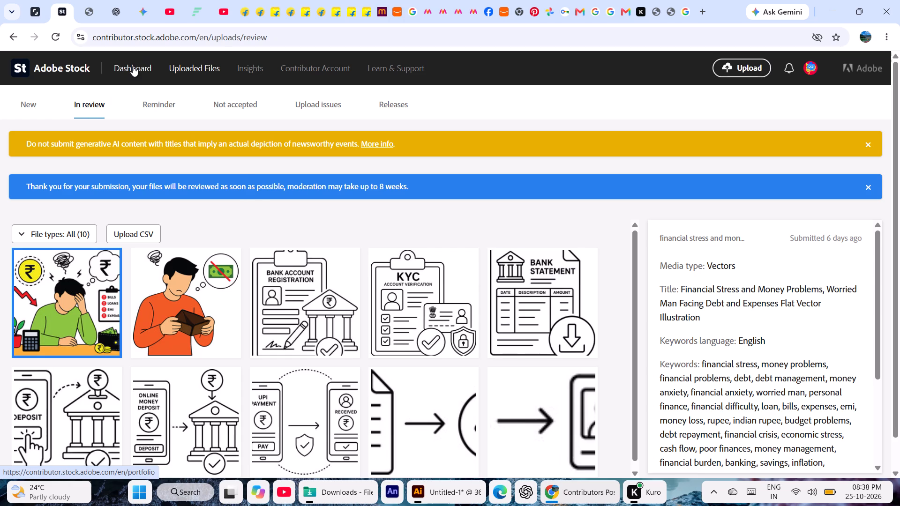
Upload the vector files "payment received", "scan and pay" and "mobile banking" from the Downloads folder to Adobe Stock.
click(732, 70)
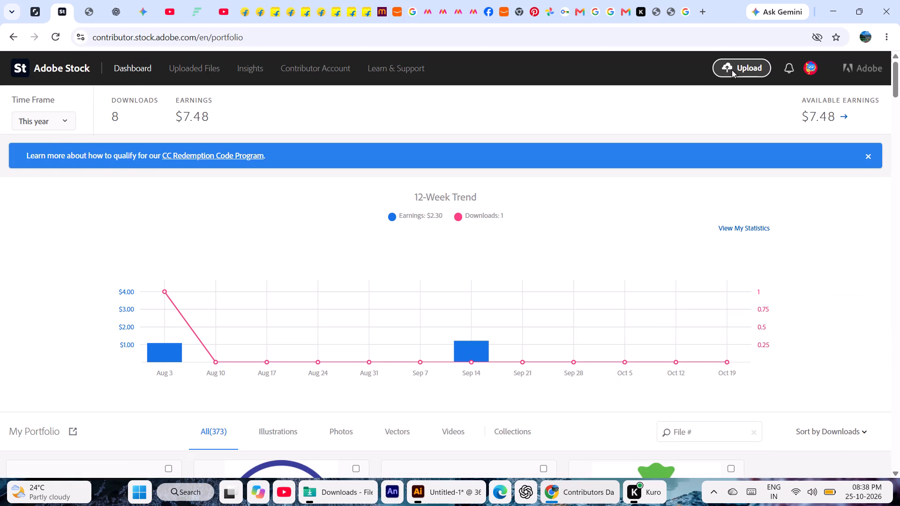
click(405, 309)
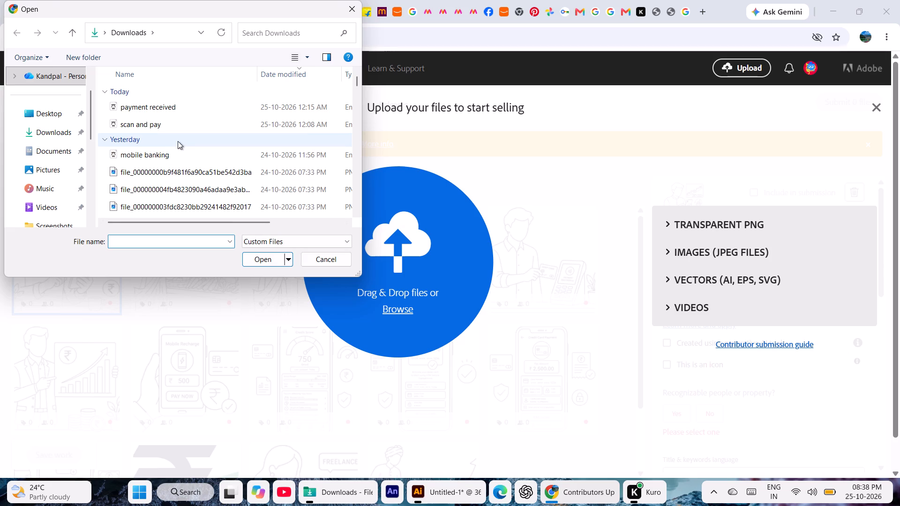
click(152, 112)
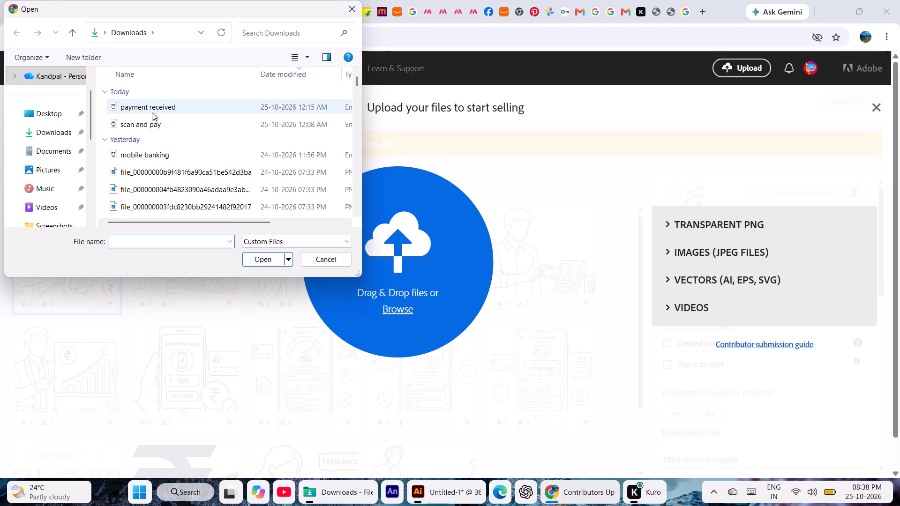
shift+click(155, 152)
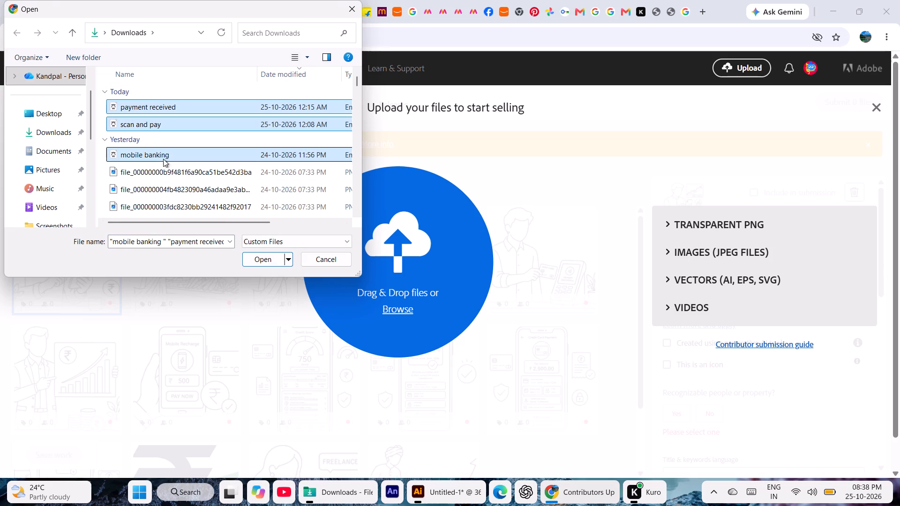
click(265, 259)
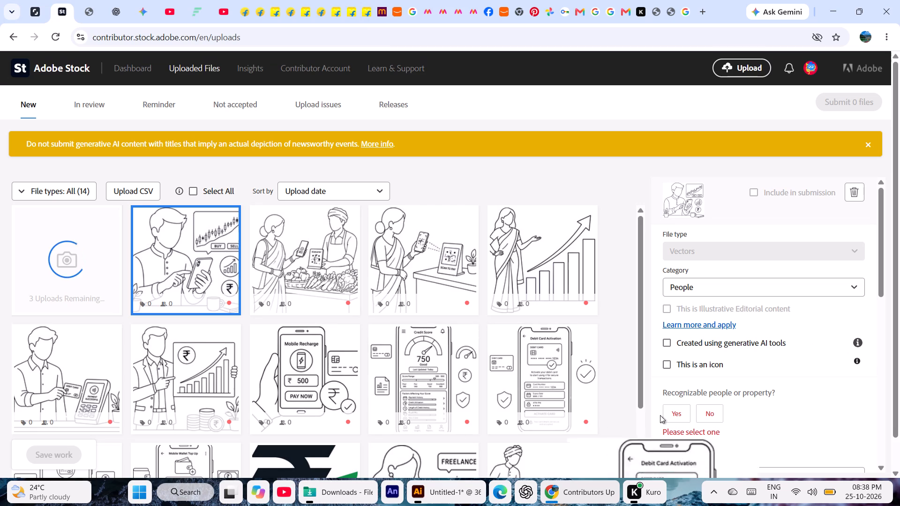
Answer No to recognizable people or property for the vector of the man trading stocks on his phone.
click(712, 415)
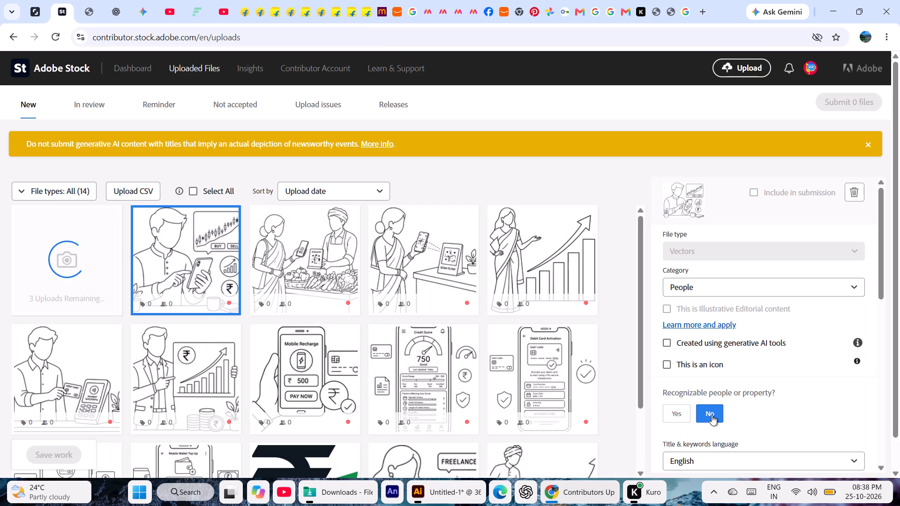
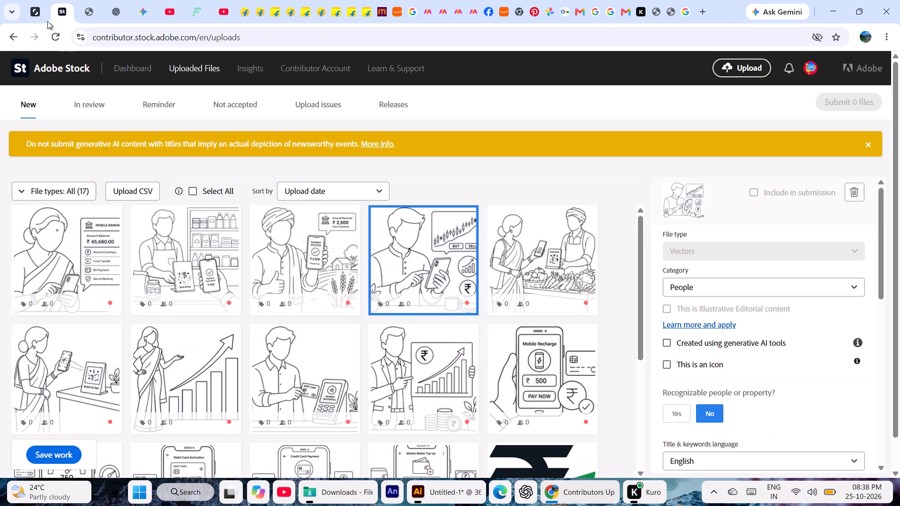
Check the not-submitted files in the Shutterstock contributor portfolio.
click(37, 14)
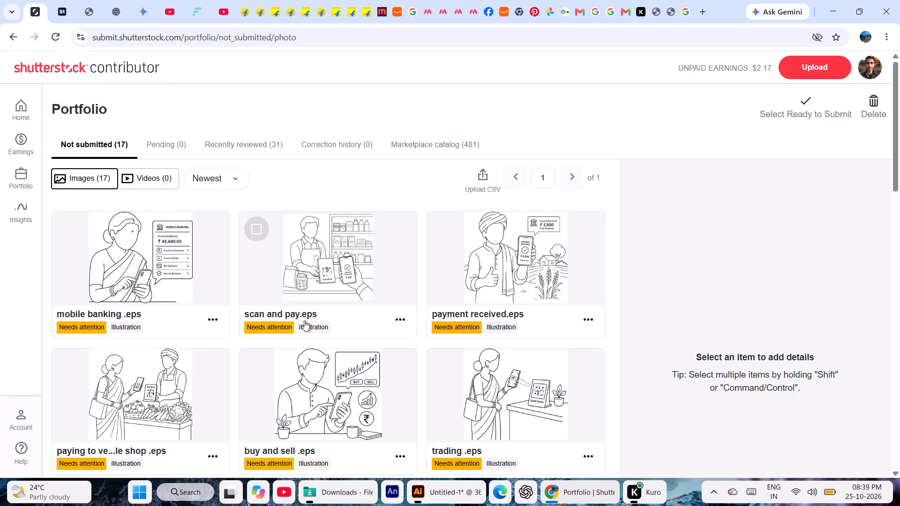
Switch to Illustrator, expand the traced hand-with-coin image into paths, and close the Image Trace settings.
click(336, 499)
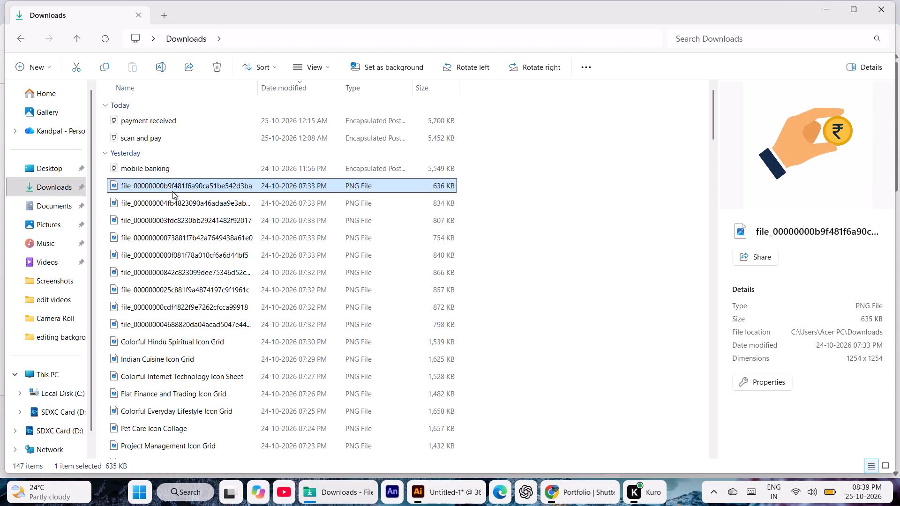
click(444, 491)
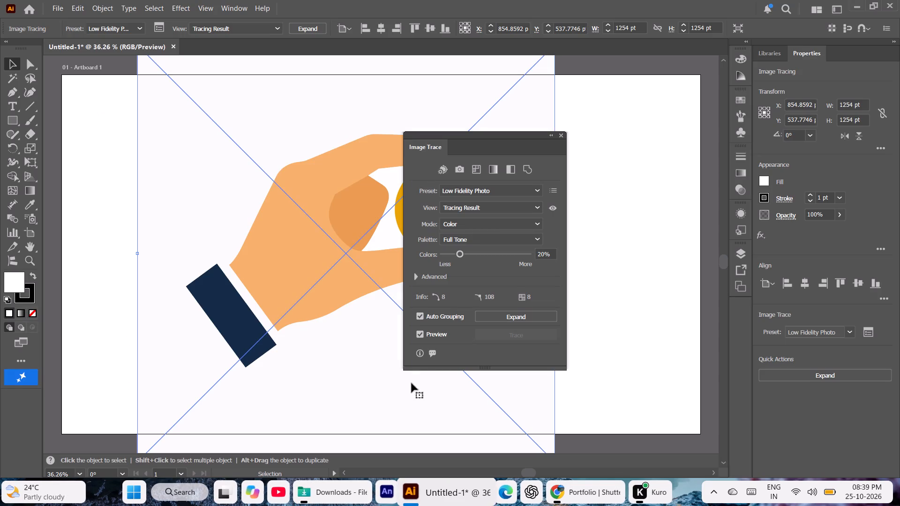
click(516, 319)
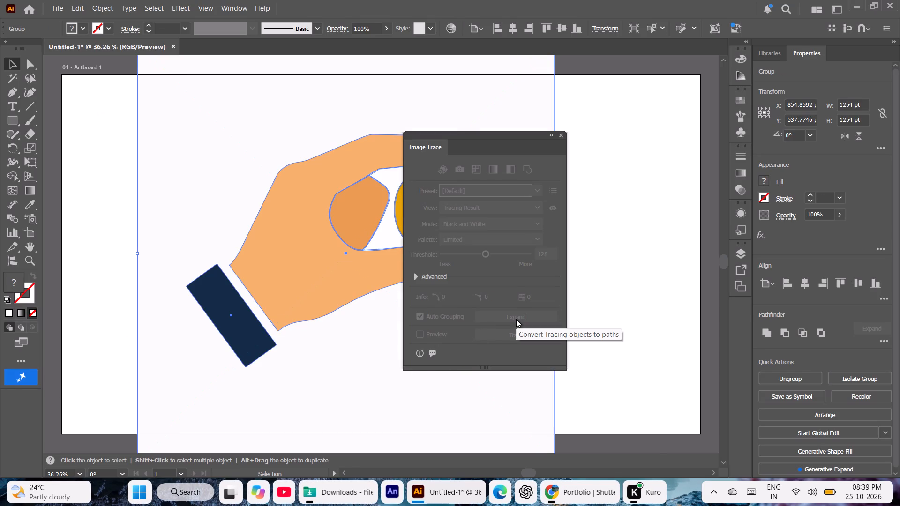
click(561, 137)
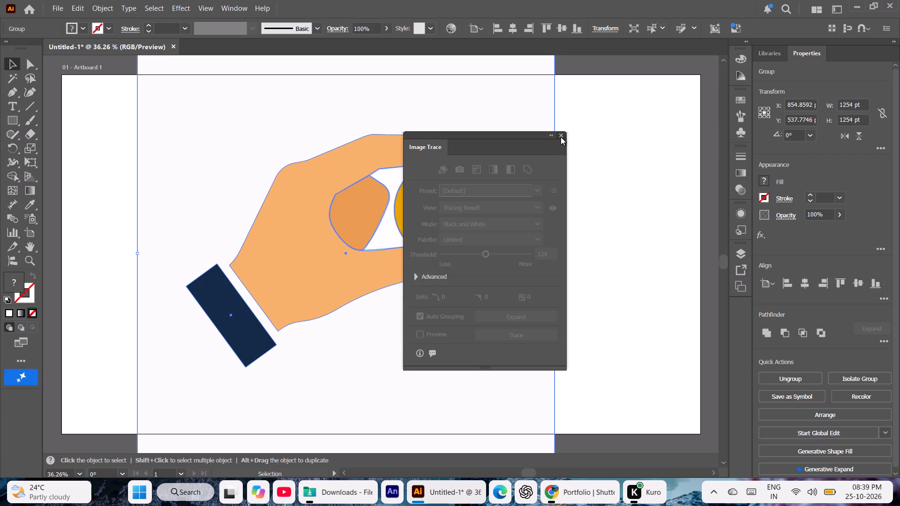
Delete the "payment received", "scan and pay" and "mobile banking" EPS files from the Downloads folder.
click(341, 498)
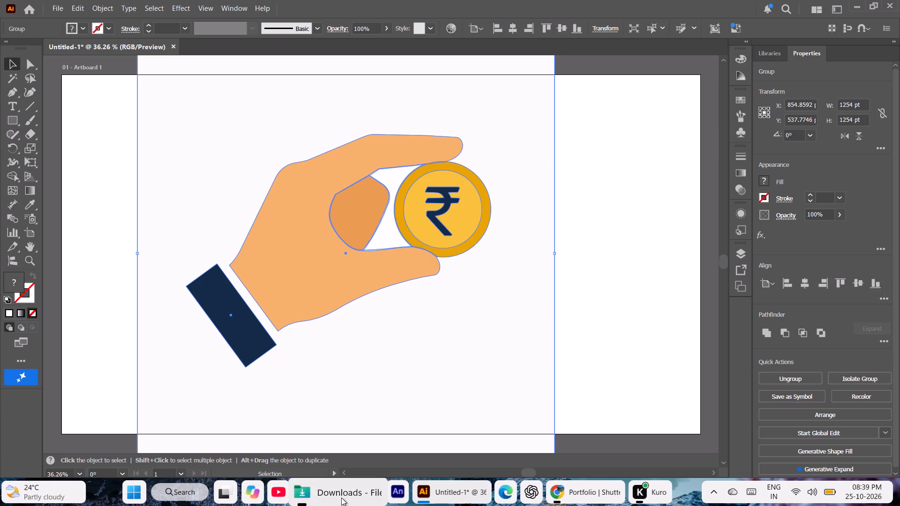
click(179, 128)
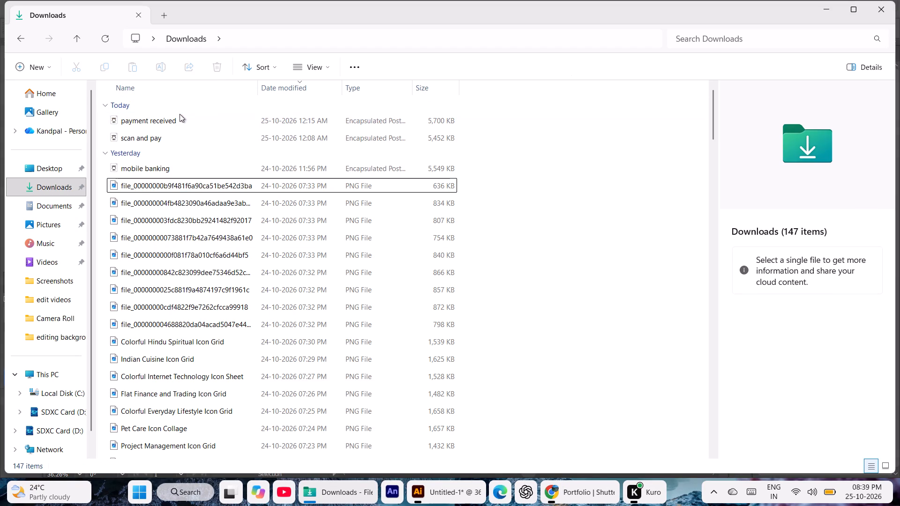
click(180, 116)
click(215, 70)
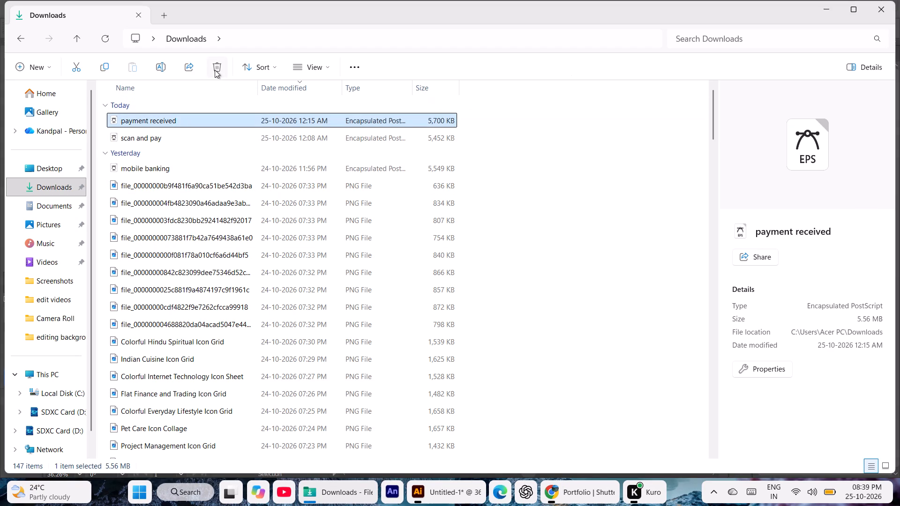
click(150, 125)
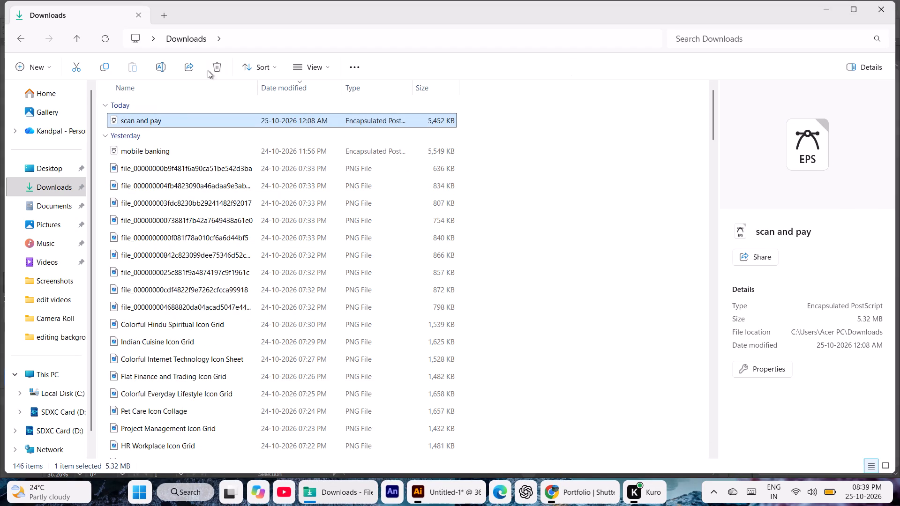
click(217, 62)
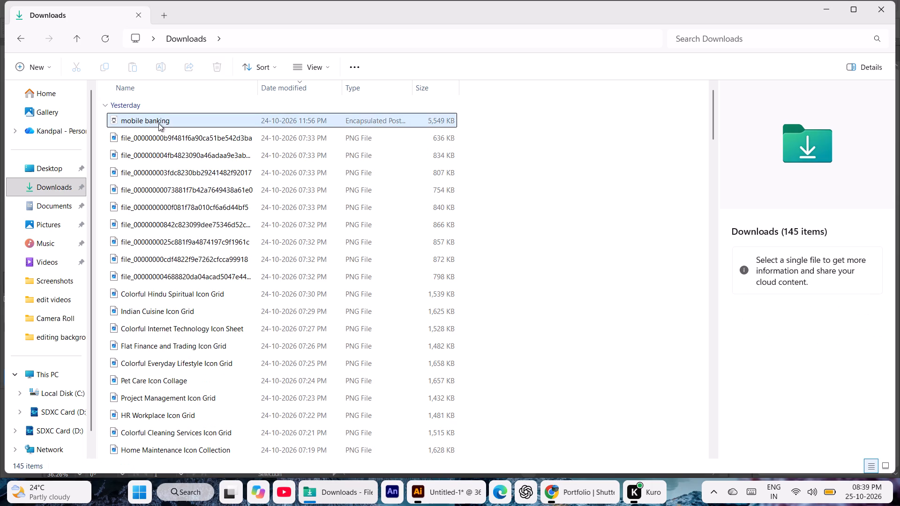
click(158, 123)
click(215, 70)
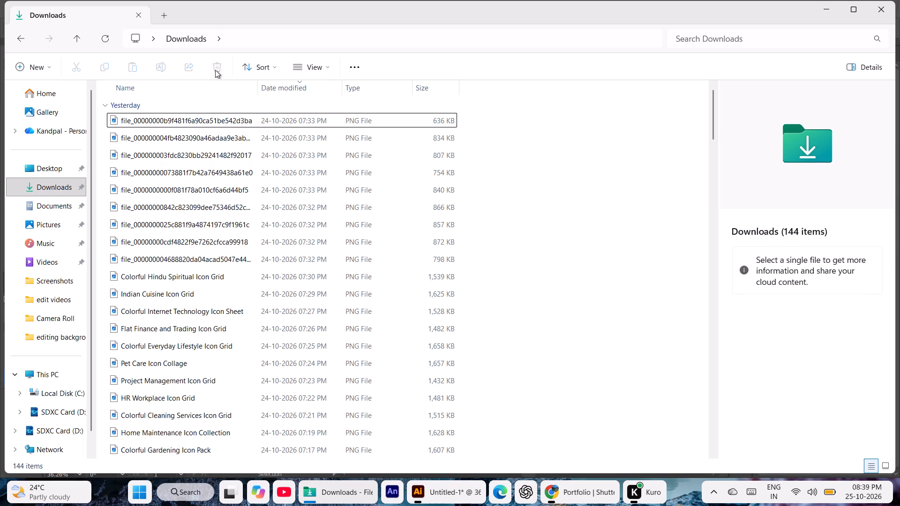
Back in Illustrator, ungroup the expanded tracing and delete the off-white square background behind the hand.
click(444, 487)
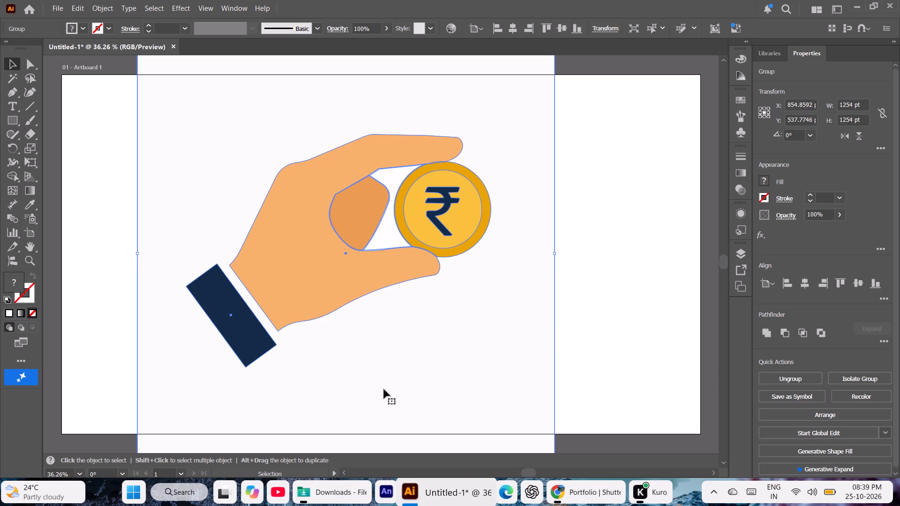
right_click(506, 160)
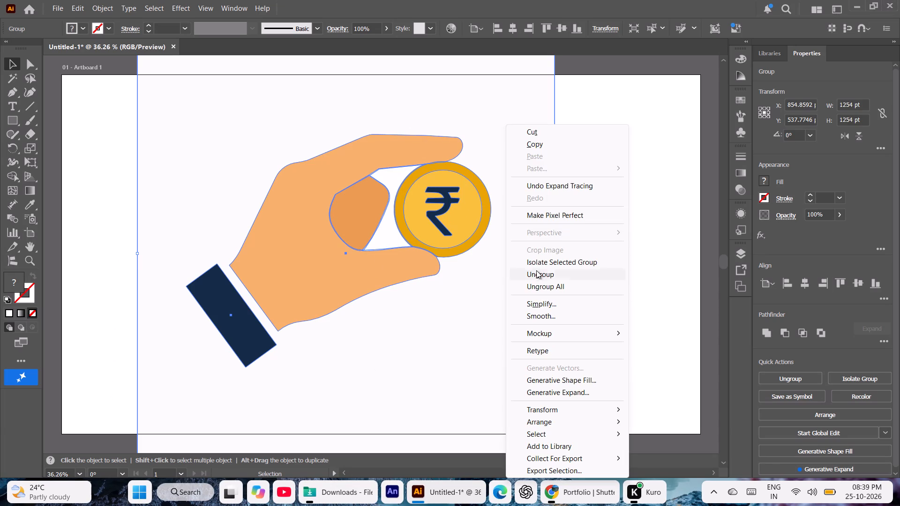
click(539, 283)
click(622, 279)
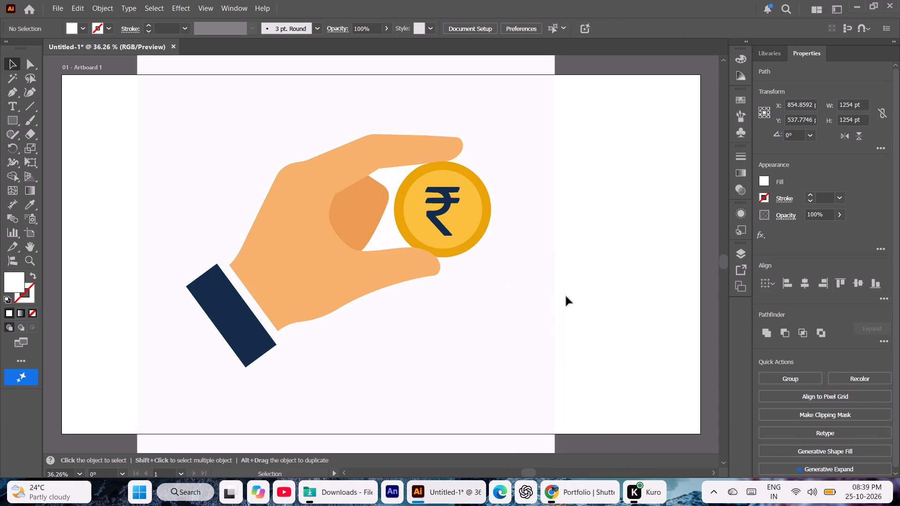
click(516, 311)
key(Delete)
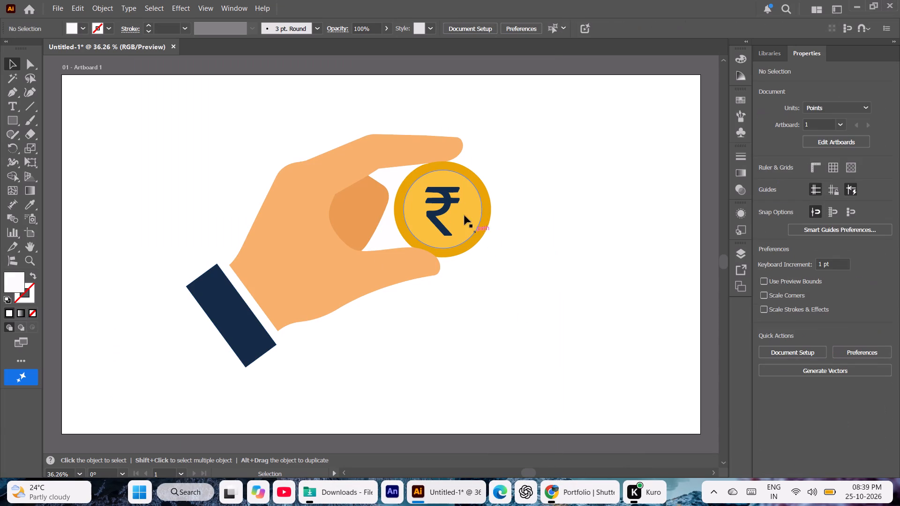
Fill the coin's inner circle with the bright yellow swatch and deselect it.
click(459, 208)
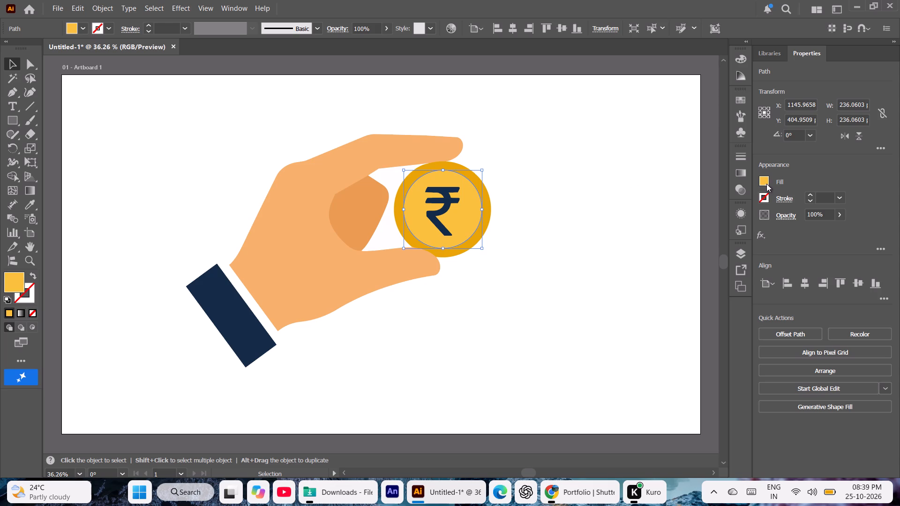
click(765, 183)
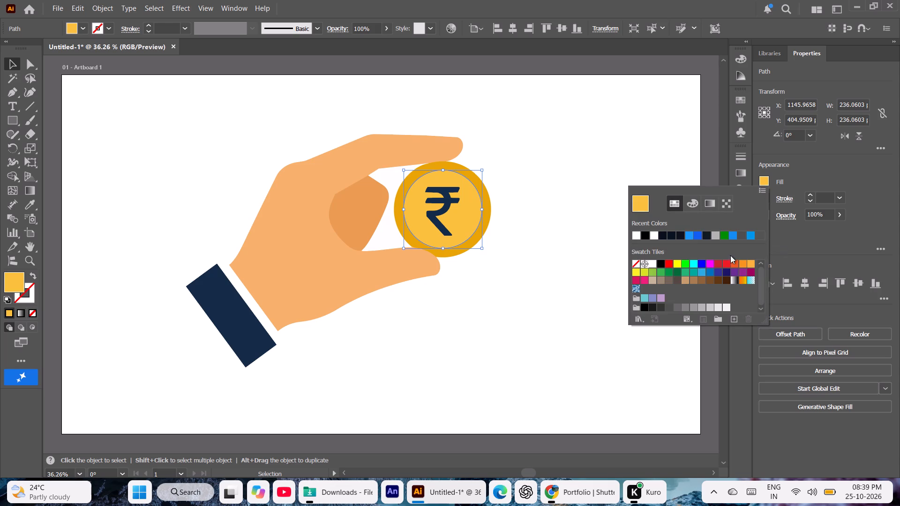
click(680, 262)
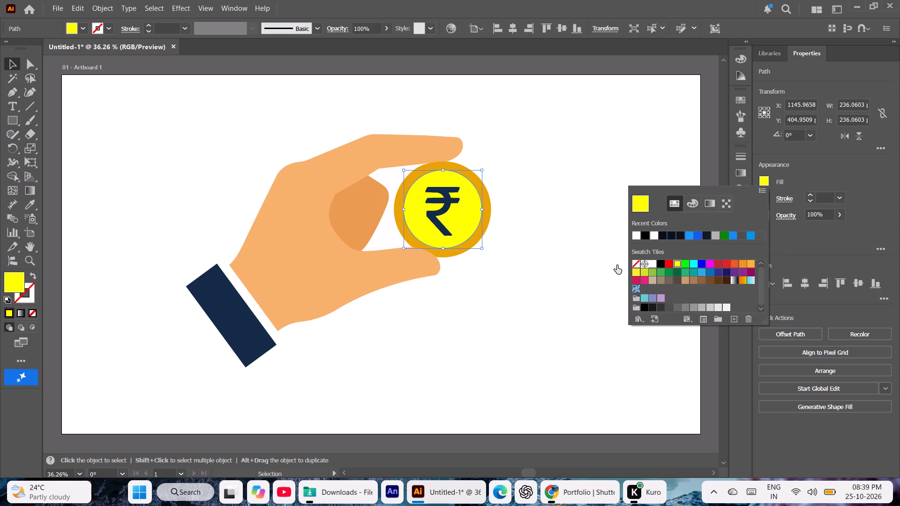
click(120, 151)
click(120, 151)
click(120, 151)
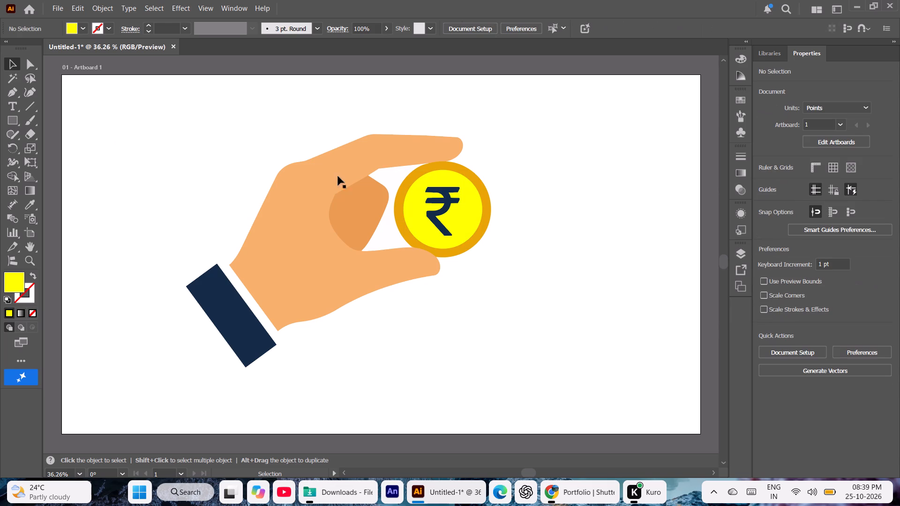
Recolor the coin's outer ring to golden yellow FCD121, using a yellow swatch with its green value lowered to 209.
click(489, 205)
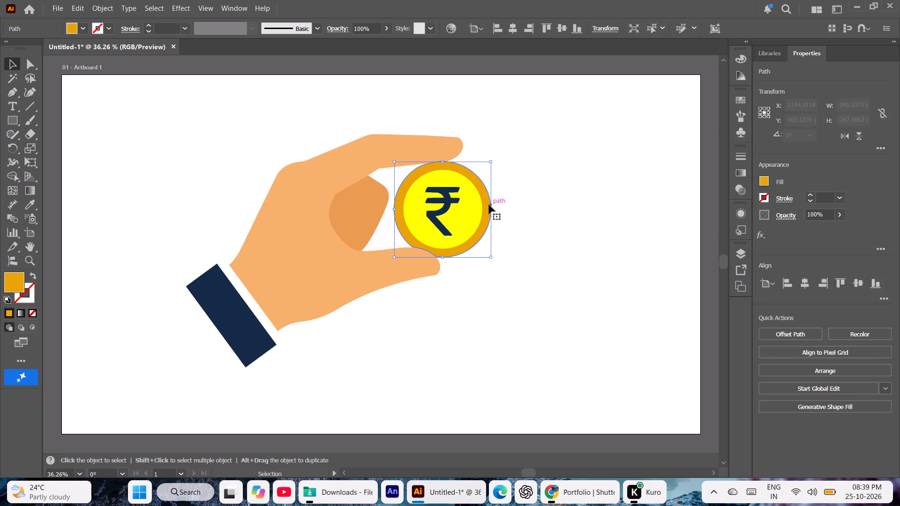
click(766, 183)
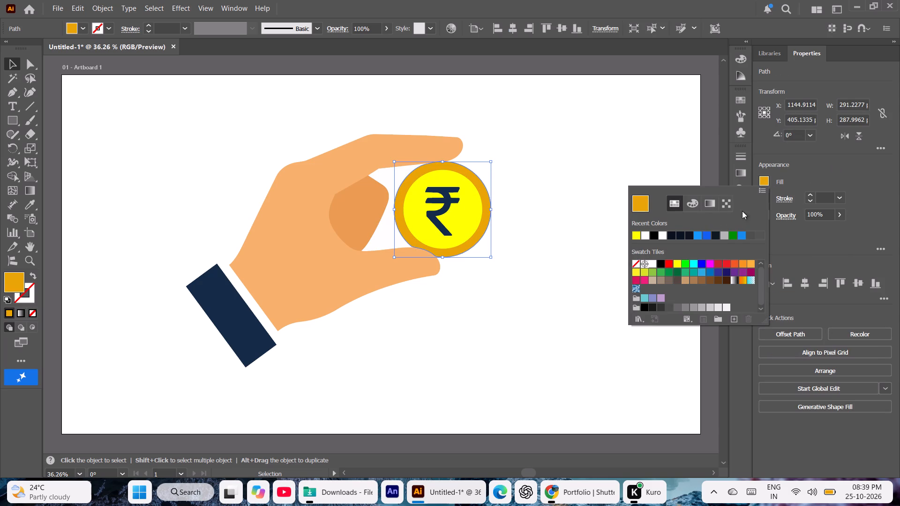
click(637, 272)
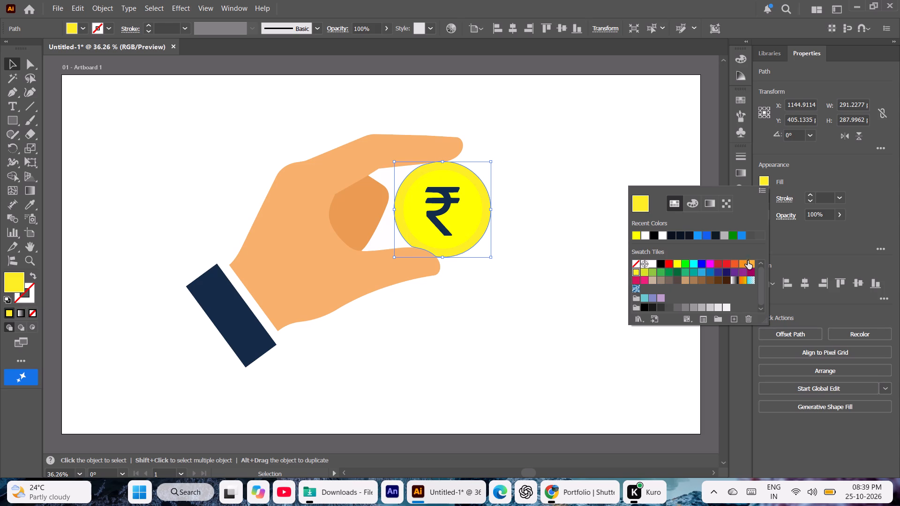
click(692, 202)
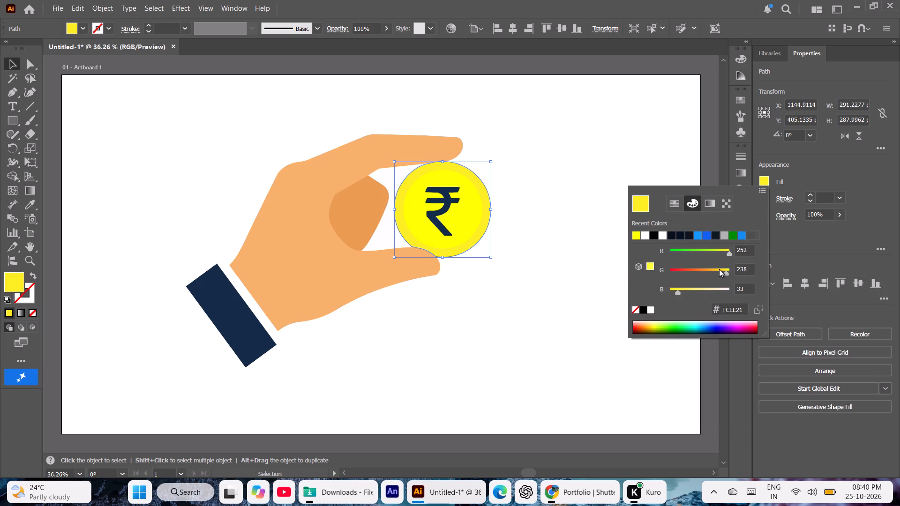
click(719, 269)
double_click(509, 318)
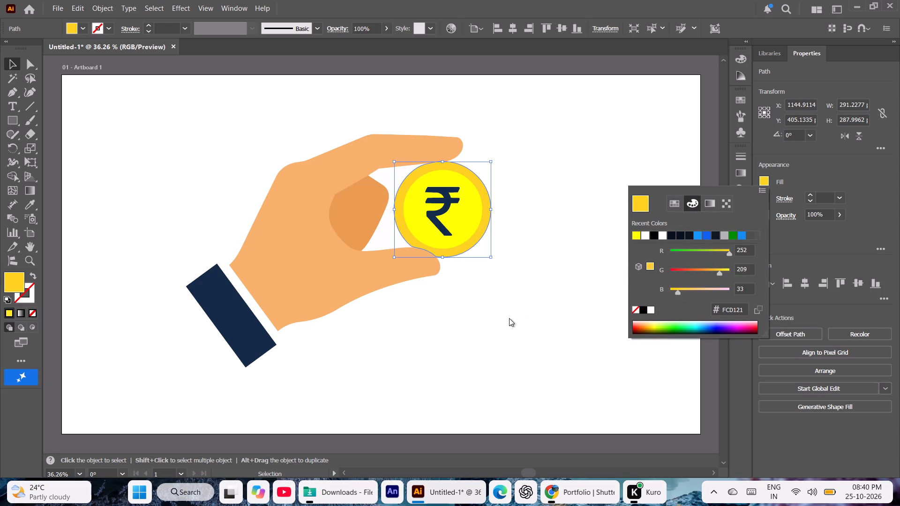
Fill the rupee symbol on the coin with black (000000) and deselect it.
click(447, 201)
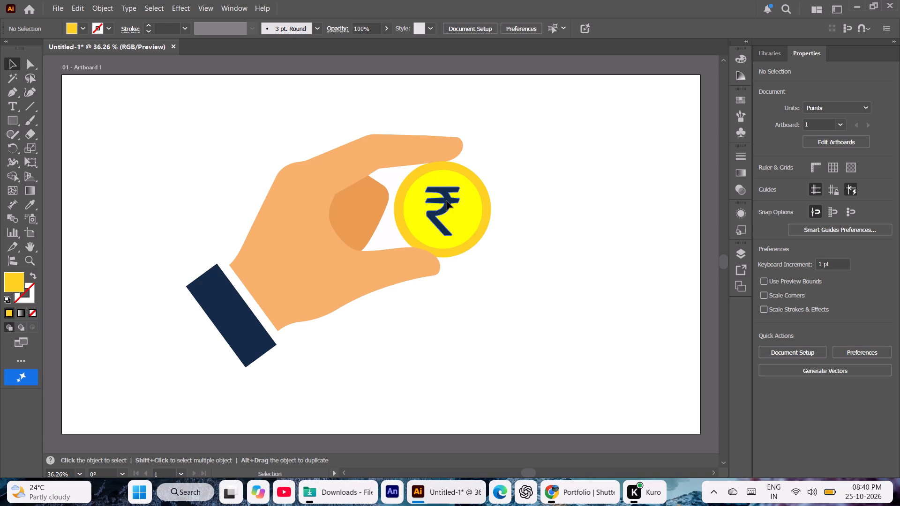
click(765, 181)
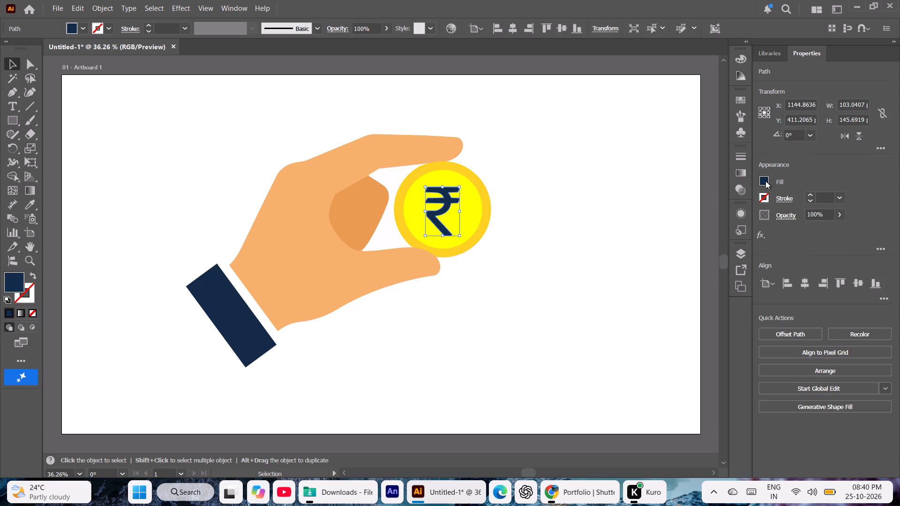
click(660, 238)
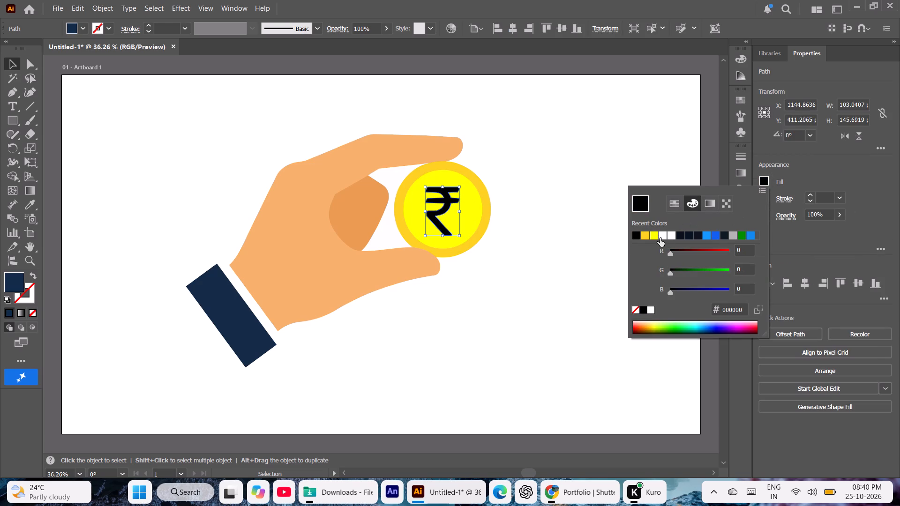
click(510, 275)
click(510, 275)
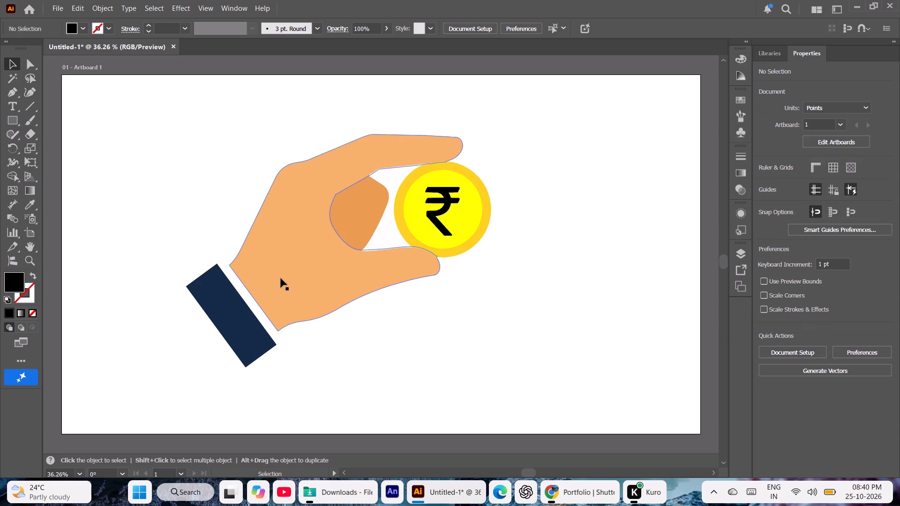
Change the main hand shape's fill to E5B16A by setting its red value to 229.
click(280, 270)
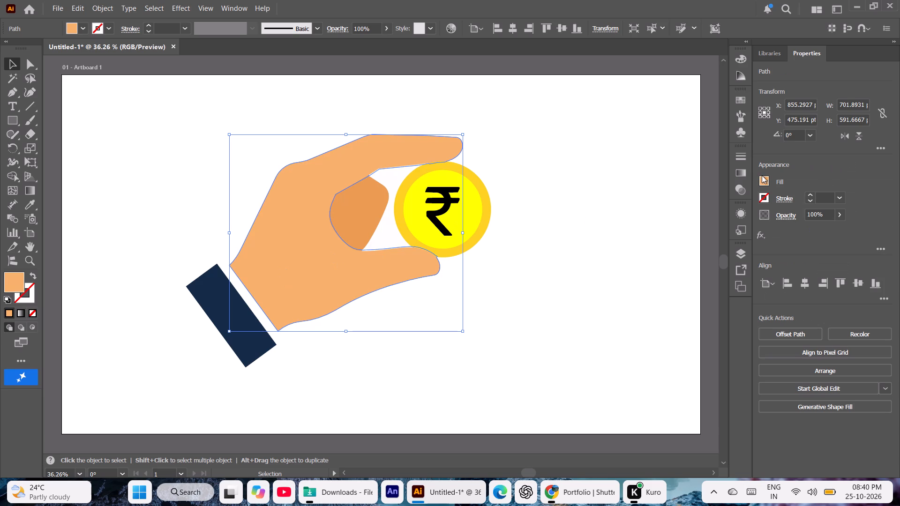
click(763, 182)
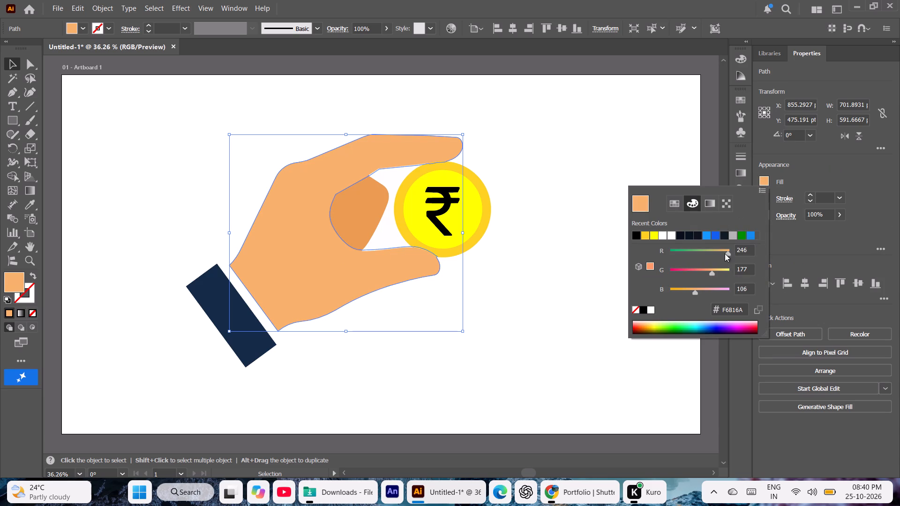
click(724, 251)
double_click(192, 138)
Recolor the inner palm shape between the fingers to orange EDA13F, with RGB values 237, 161 and 63, and deselect it.
click(345, 212)
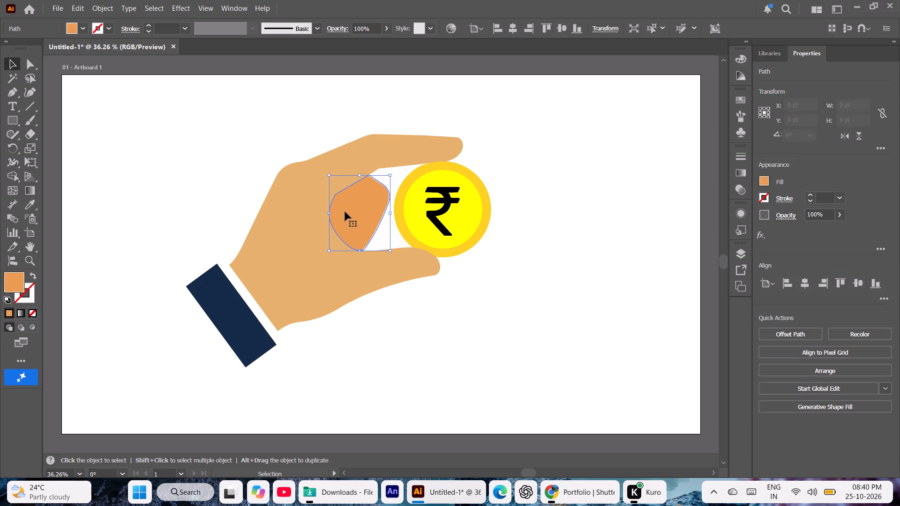
click(762, 180)
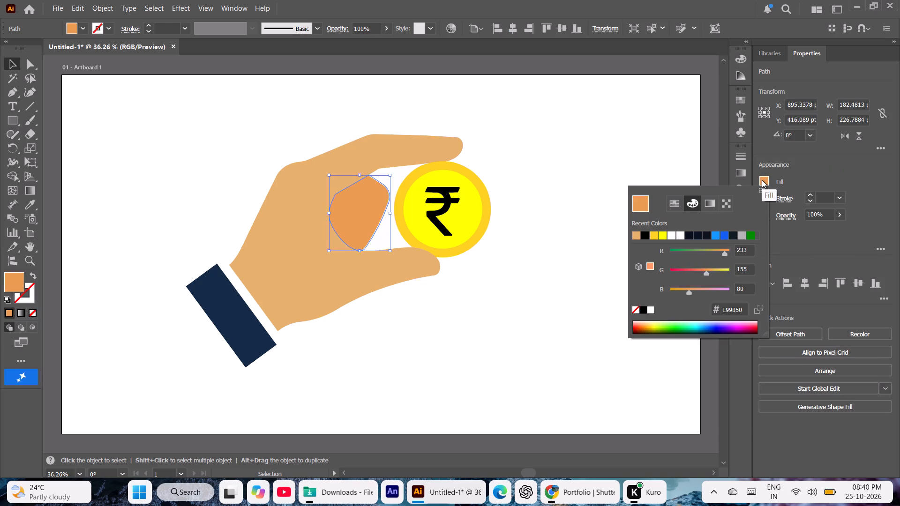
click(699, 270)
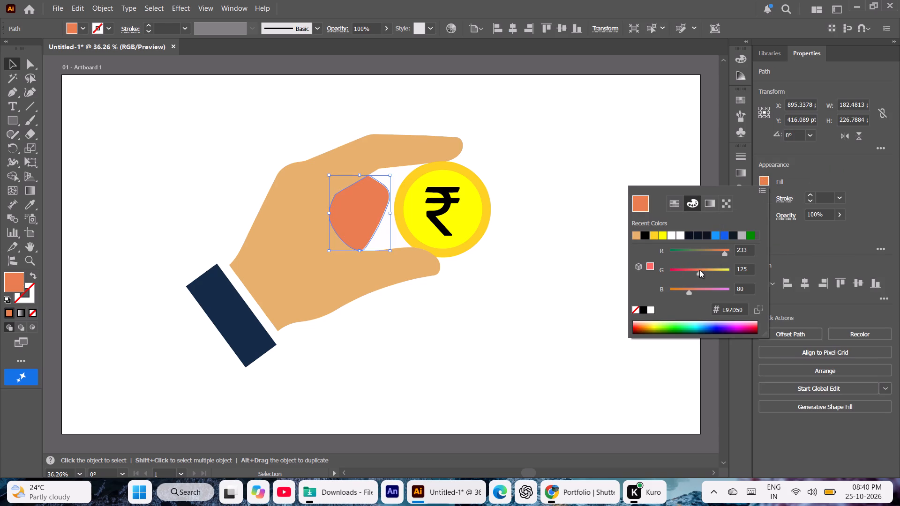
click(727, 251)
click(633, 235)
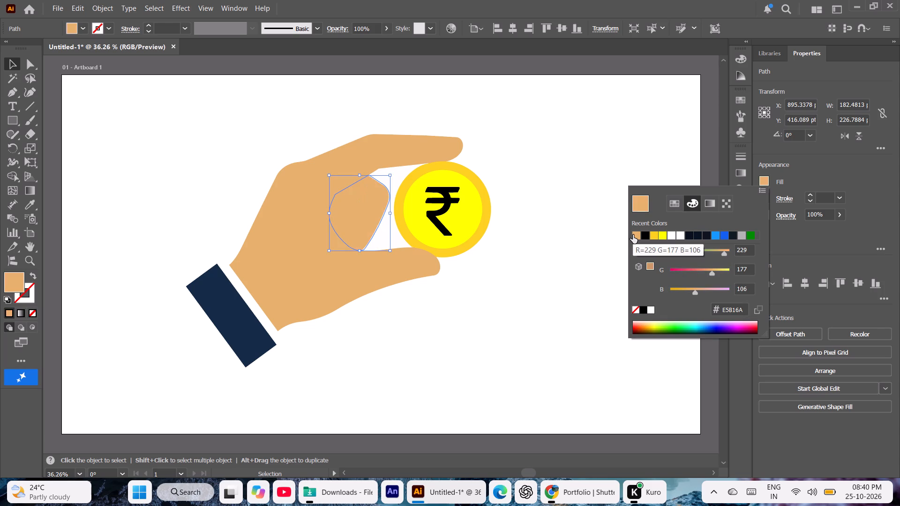
click(709, 207)
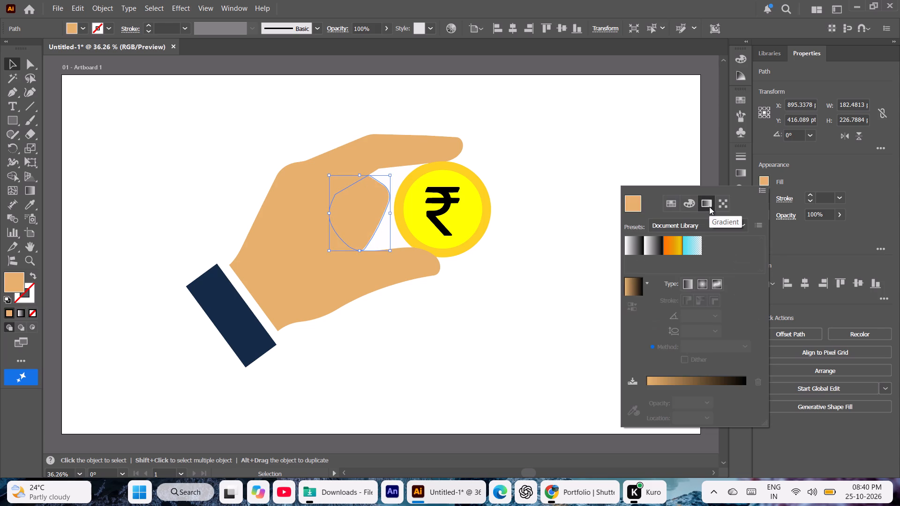
click(684, 382)
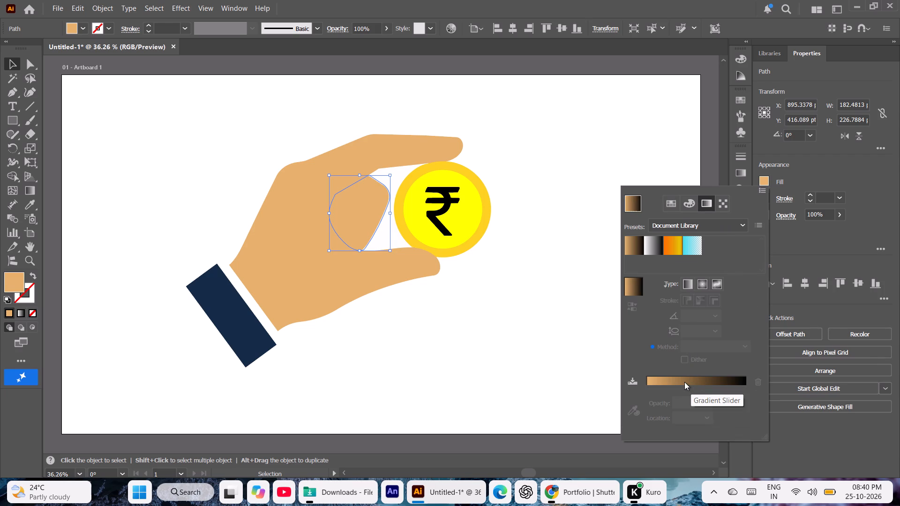
click(690, 202)
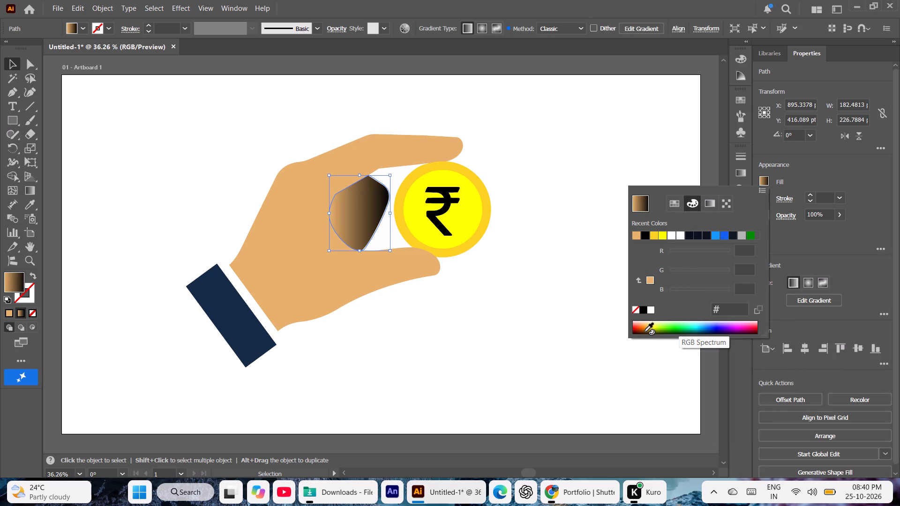
click(645, 327)
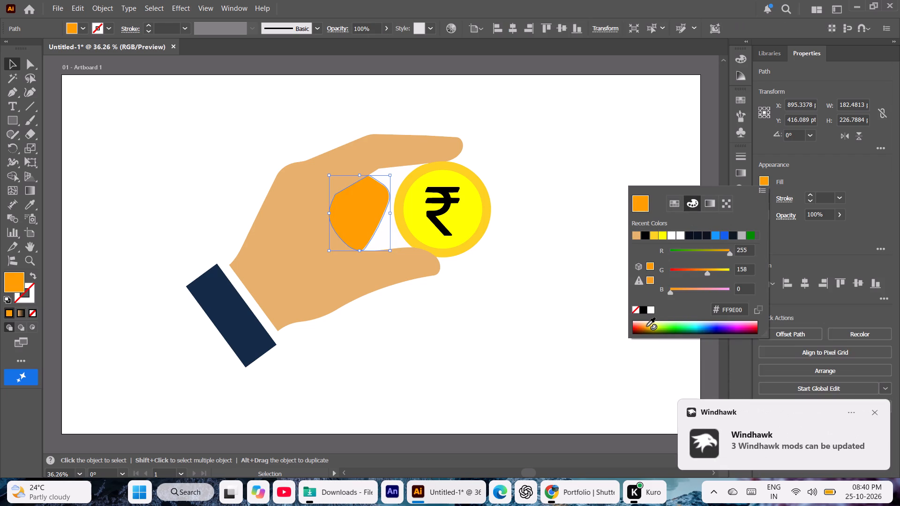
click(648, 327)
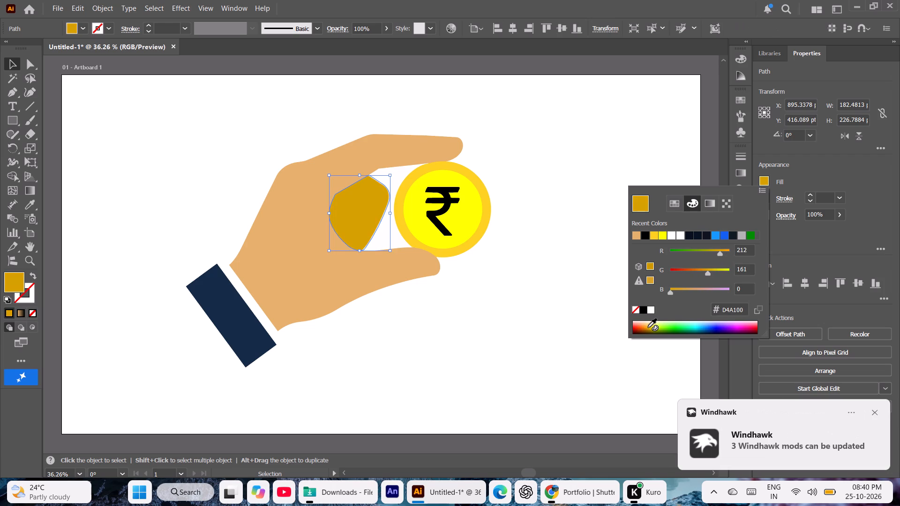
click(726, 252)
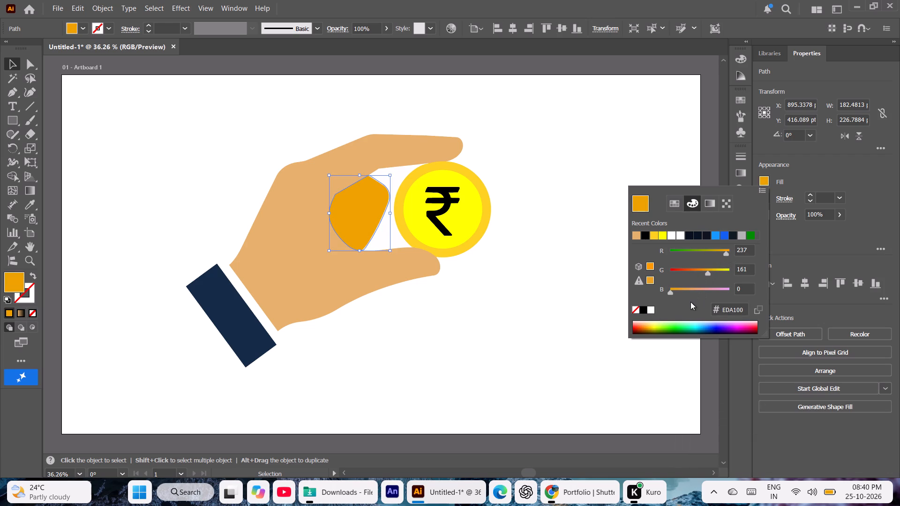
click(685, 290)
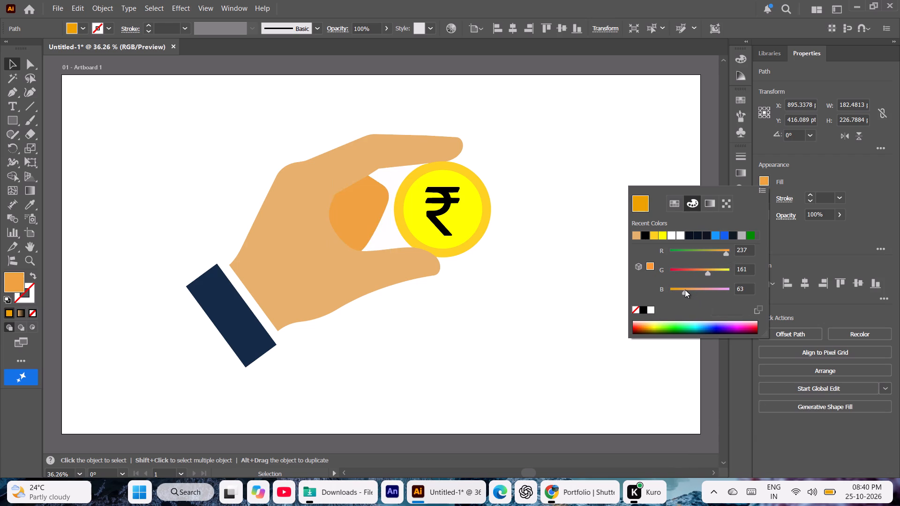
click(112, 135)
click(112, 135)
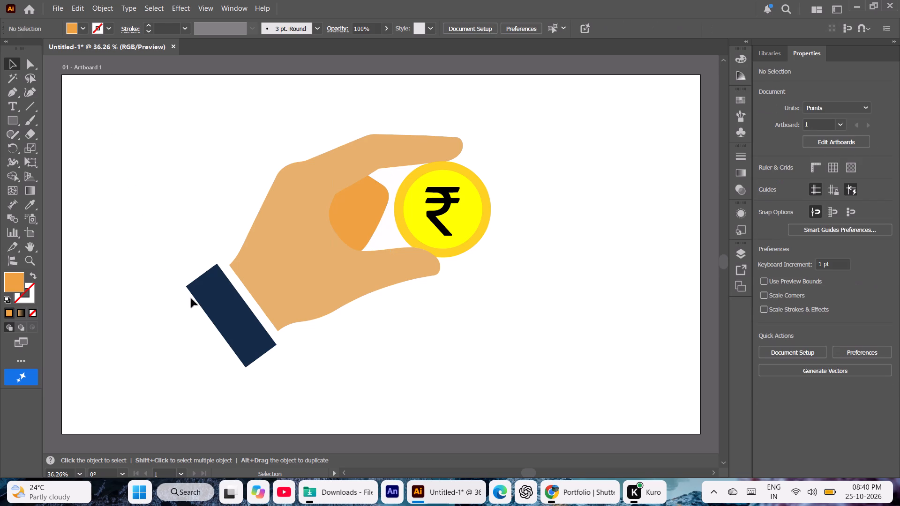
Fill the sleeve cuff rectangle at the wrist with black (000000) and deselect it.
click(217, 307)
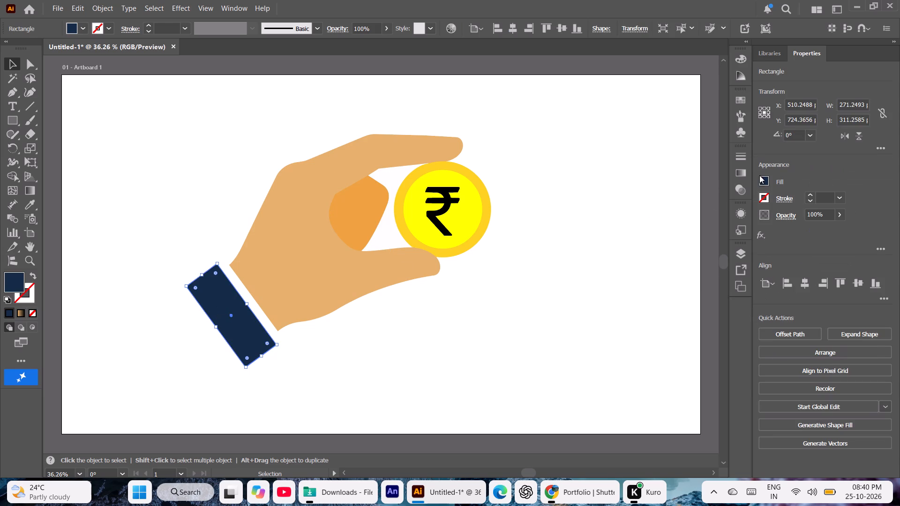
click(761, 178)
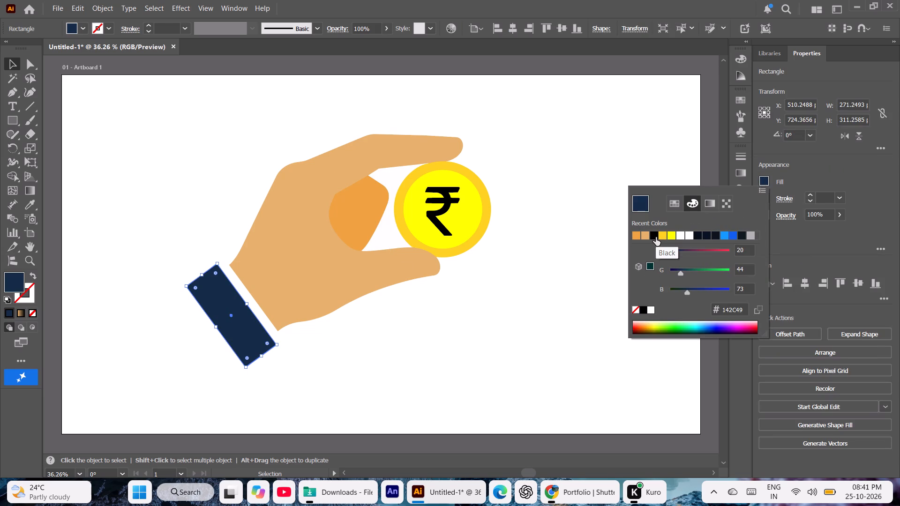
click(654, 237)
double_click(226, 168)
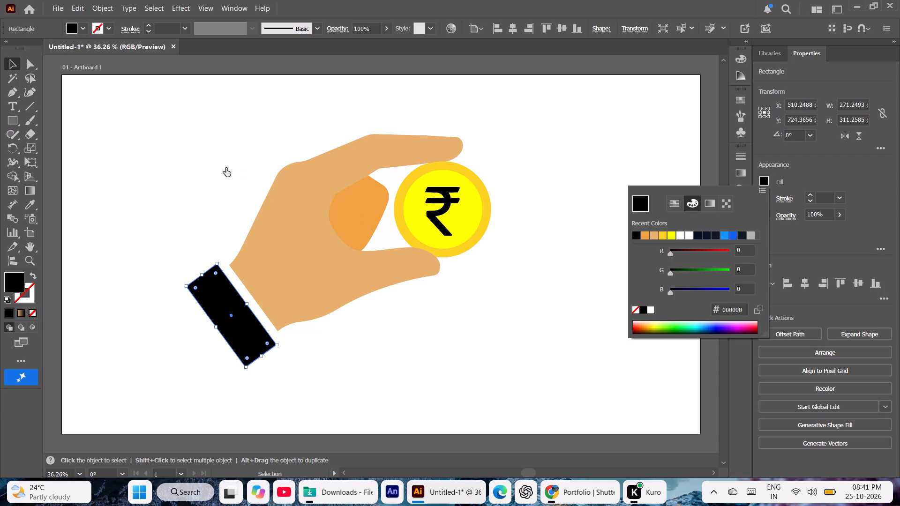
Enlarge Artboard 1 proportionally from its lower-right corner to about 8687 × 4886 pt.
key(ctrl+minus)
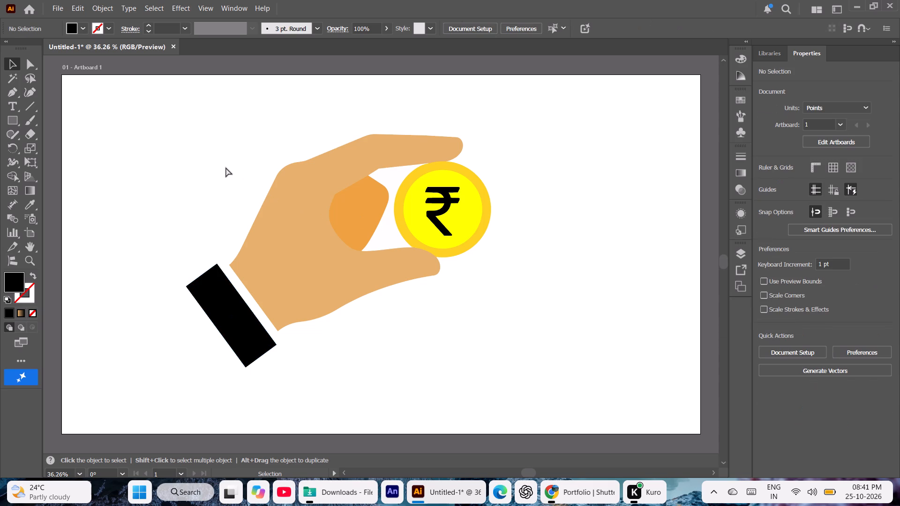
key(ctrl+minus)
key(ctrl+minus)
key(ctrl+minus)
key(ctrl+minus)
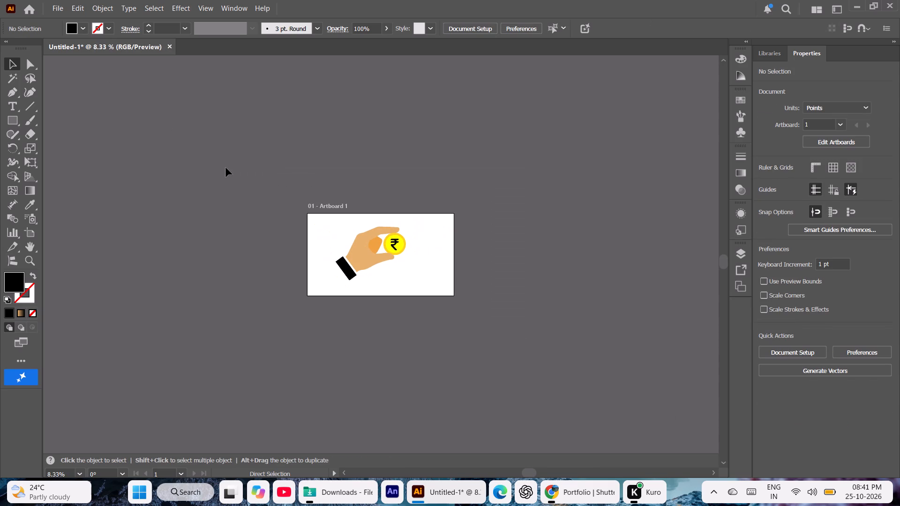
click(34, 231)
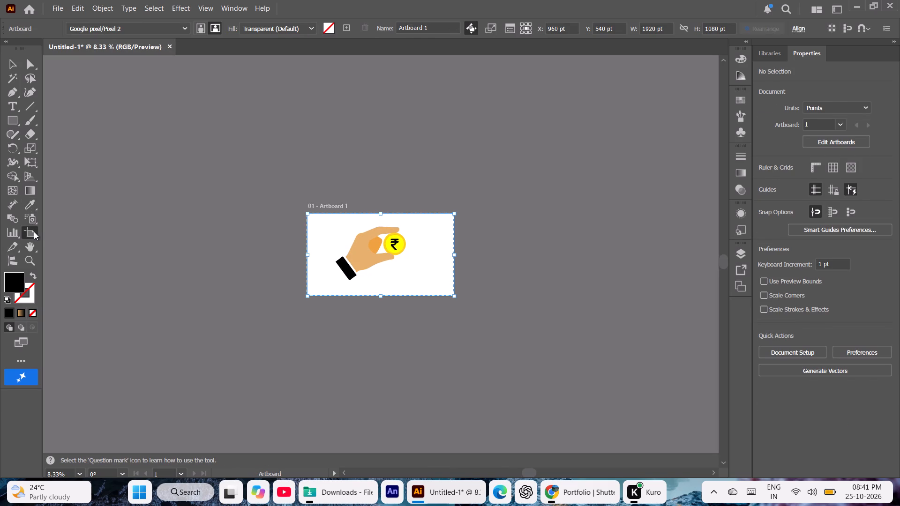
click(35, 246)
drag(318, 229, 60, 81)
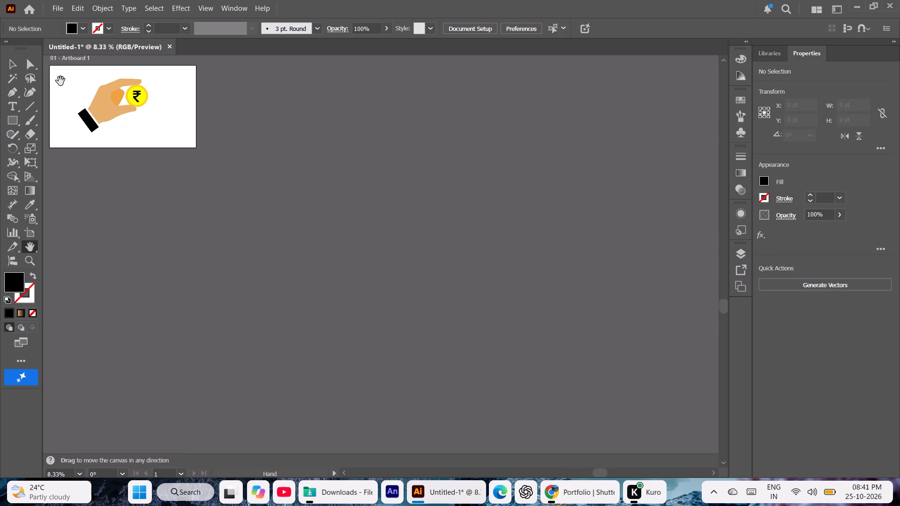
click(32, 232)
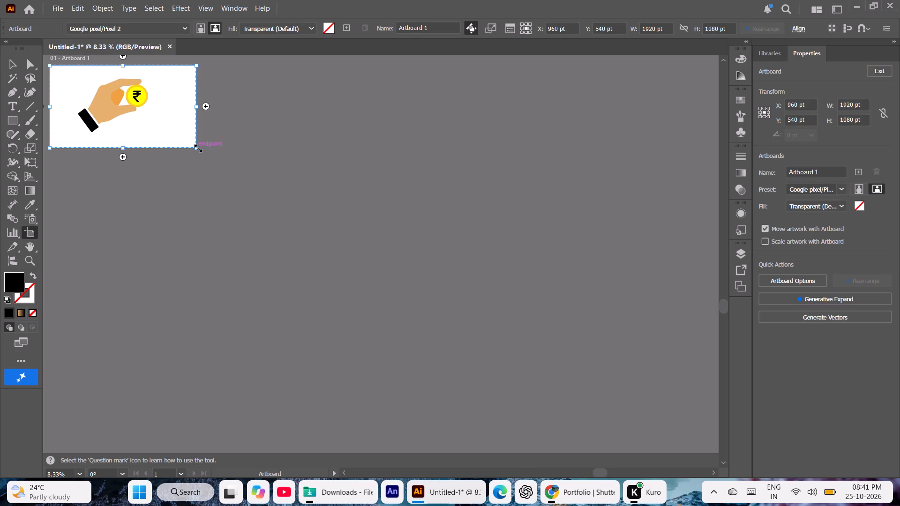
shift+drag(197, 147, 556, 380)
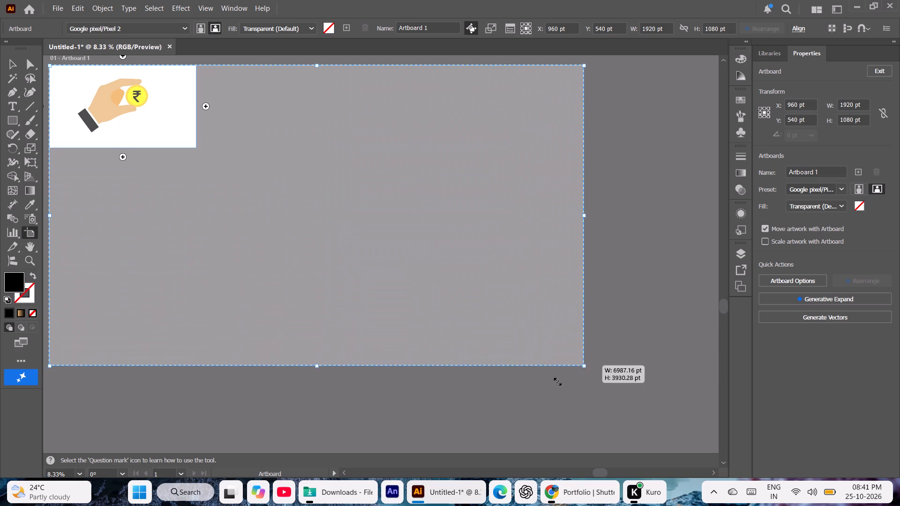
shift+drag(556, 380, 665, 439)
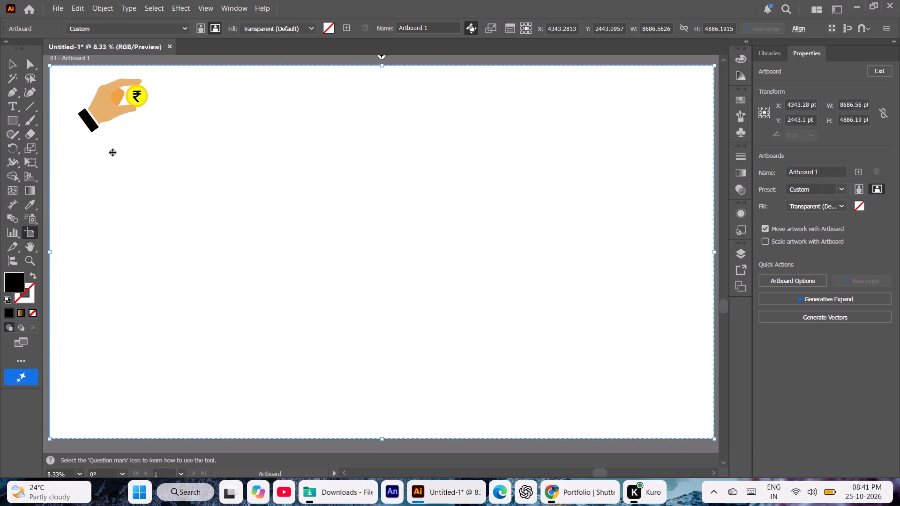
Scale the whole hand-and-coin artwork proportionally to about 4351 × 3328 pt, move it near the artboard's center and deselect it.
click(11, 61)
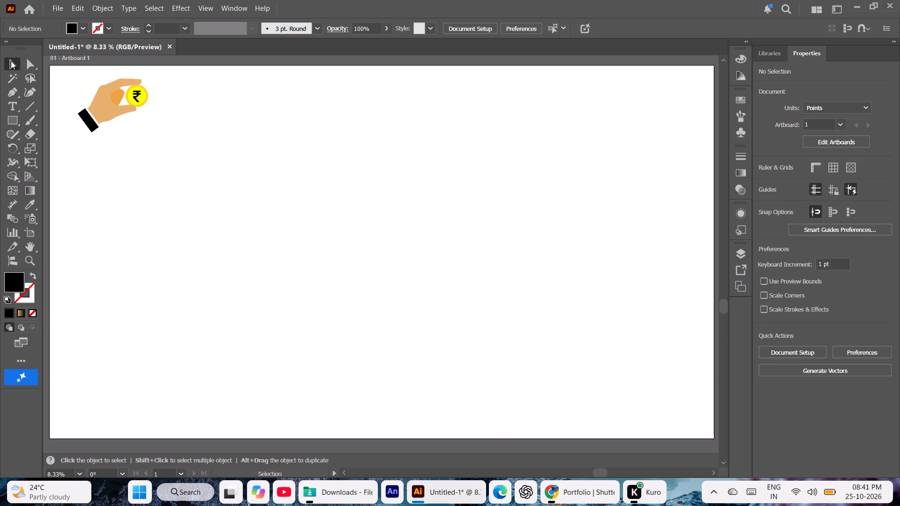
key(ctrl+a)
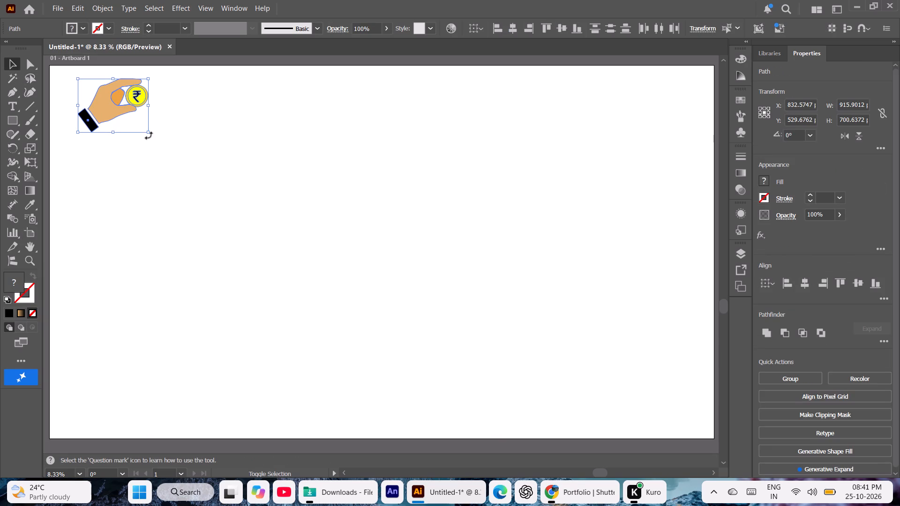
shift+drag(149, 134, 449, 333)
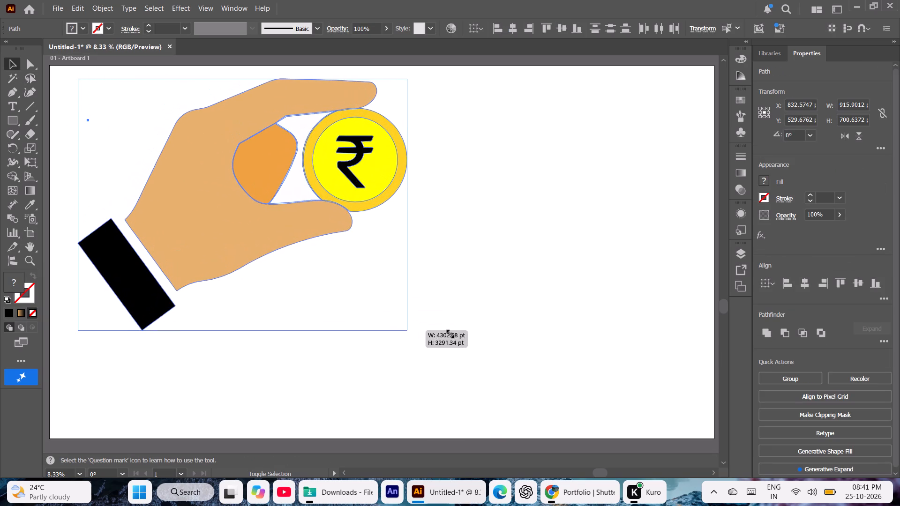
shift+drag(449, 333, 450, 333)
drag(216, 227, 340, 293)
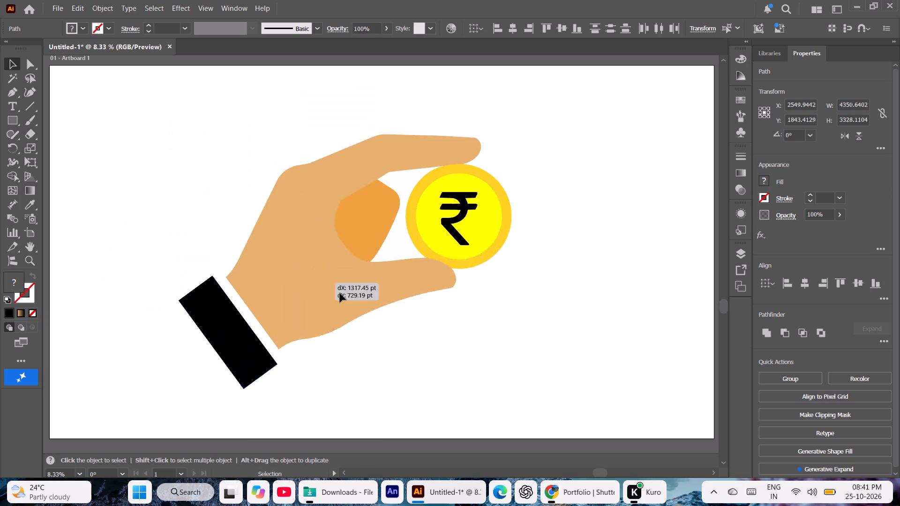
drag(340, 293, 322, 280)
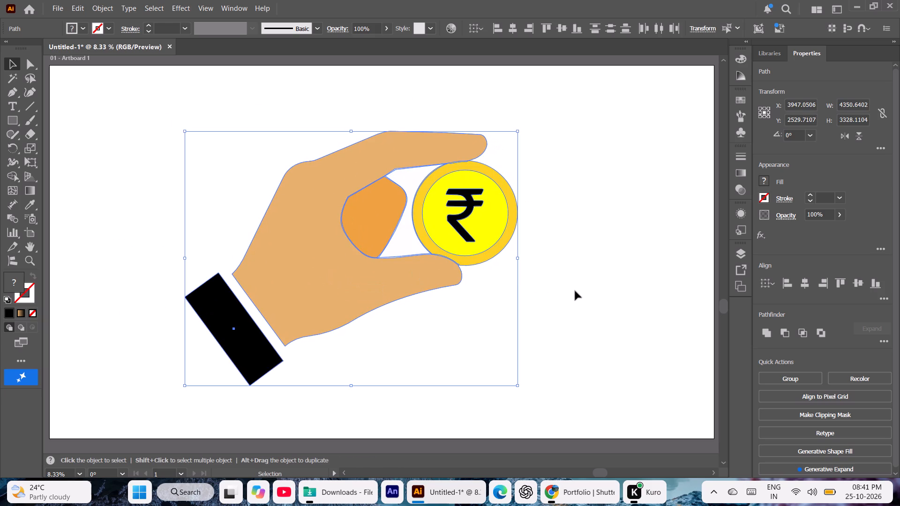
click(575, 291)
Save the document in the Downloads folder as "holding rupee coin" in Illustrator EPS format.
key(ctrl+s)
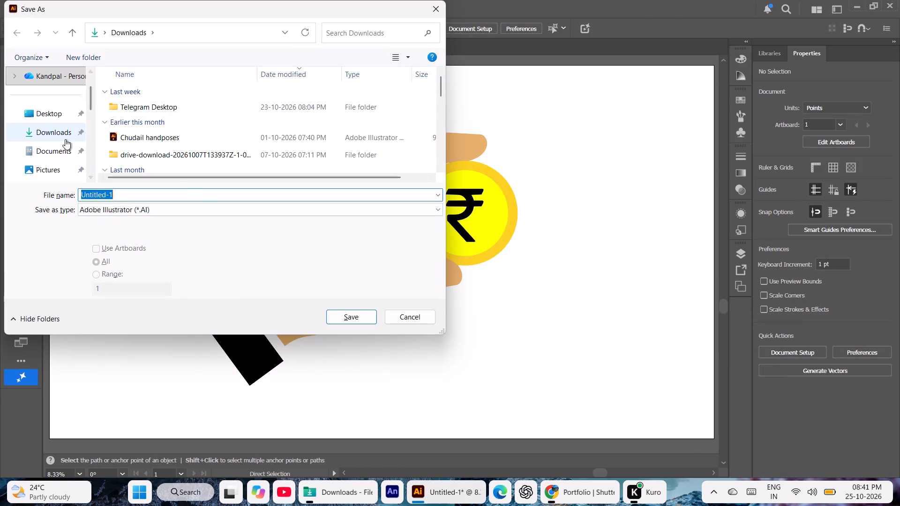
click(65, 139)
click(115, 189)
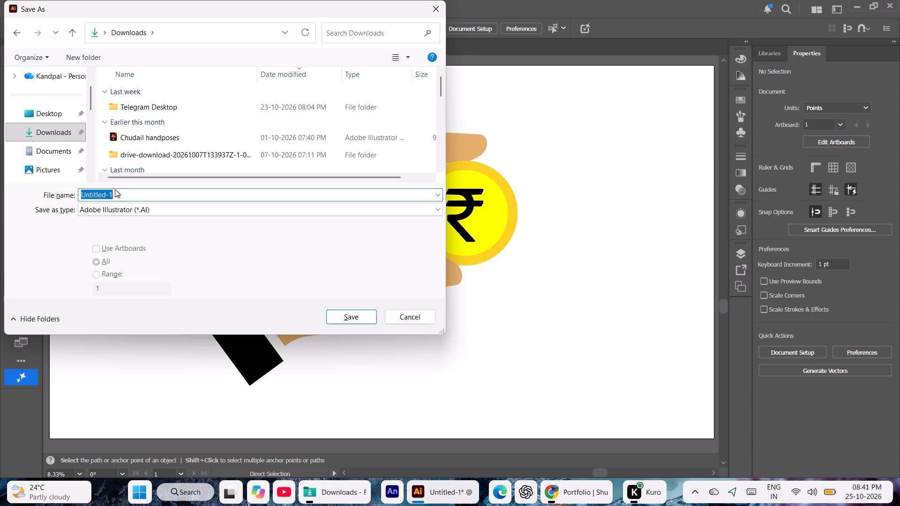
key(BackSpace)
text(holding rupee)
key(space)
text(coi)
text(n)
key(space)
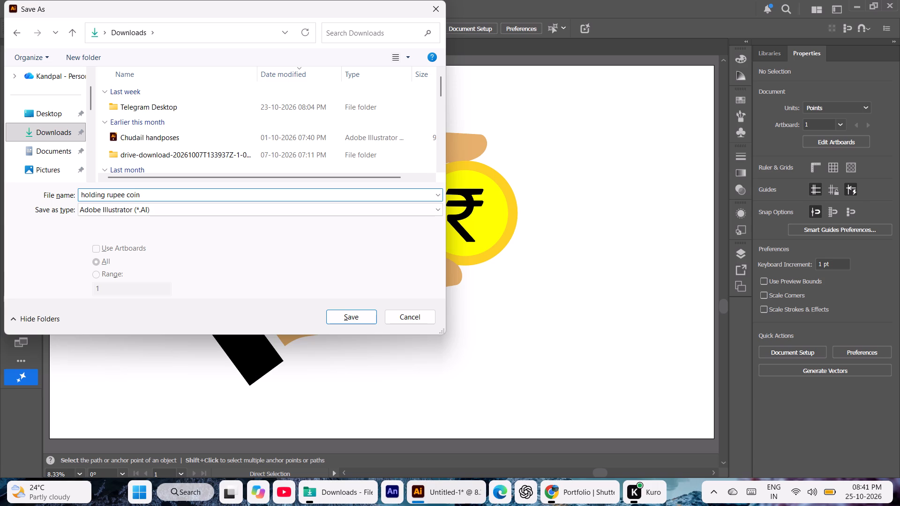
click(404, 210)
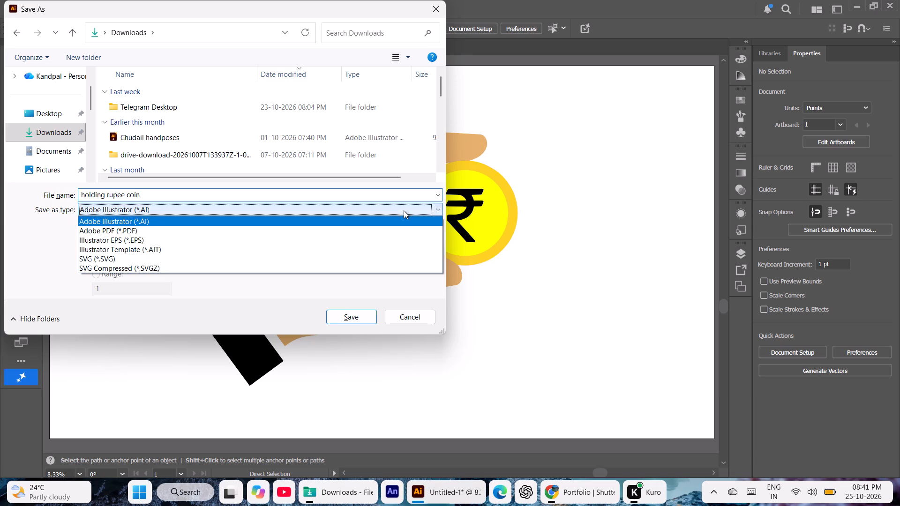
click(158, 239)
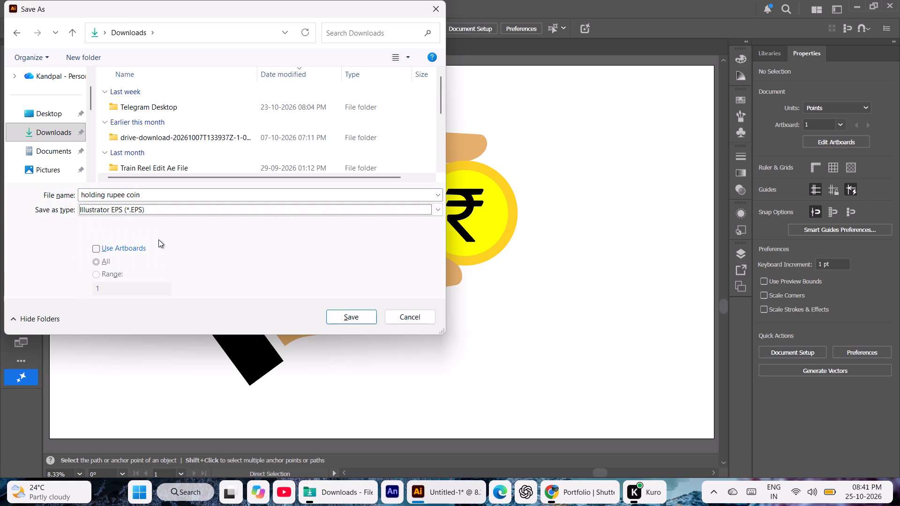
click(347, 318)
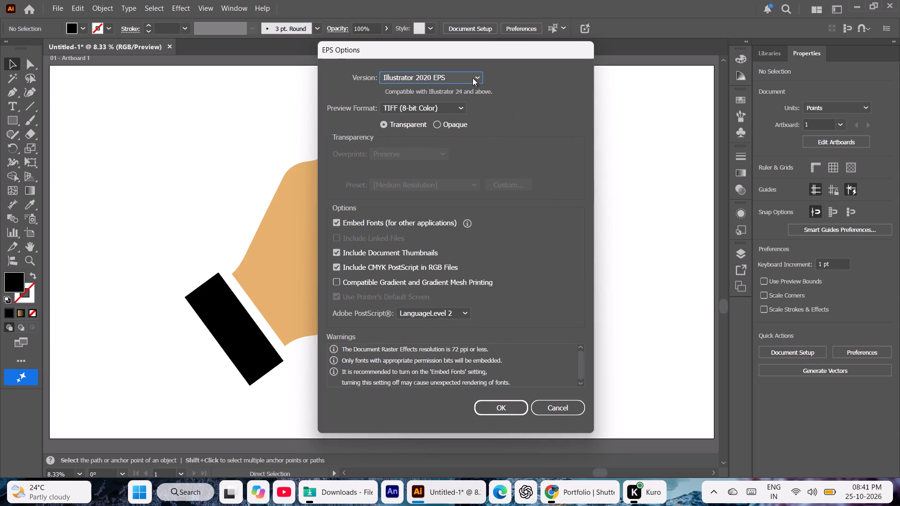
Choose an older Illustrator version in the EPS options and complete the save, accepting the older format.
click(473, 77)
click(432, 205)
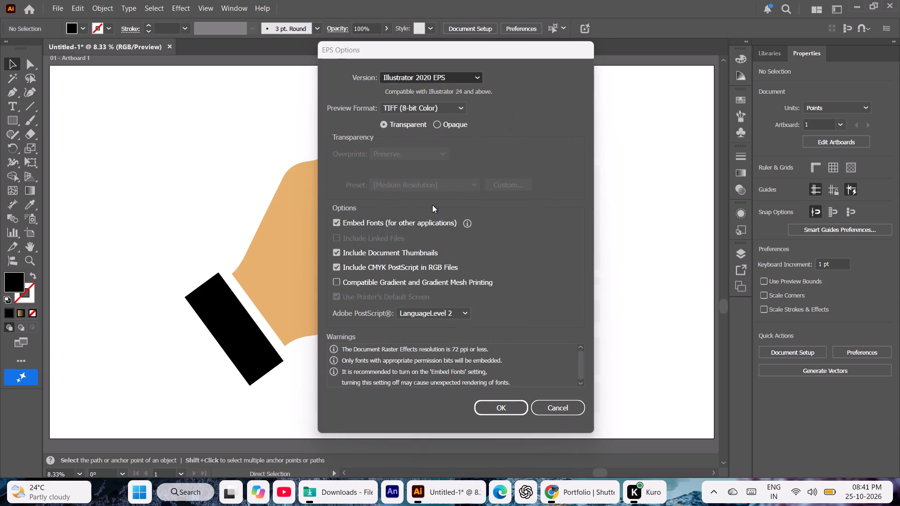
key(Return)
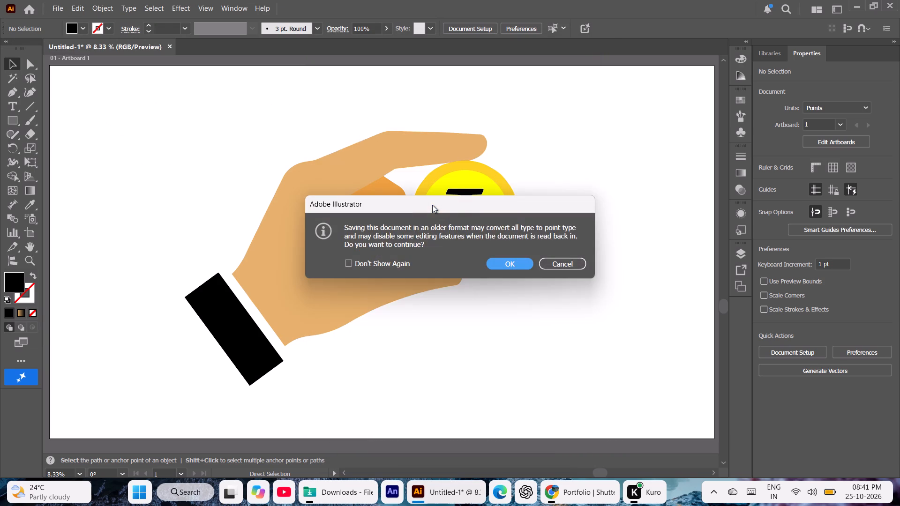
key(Return)
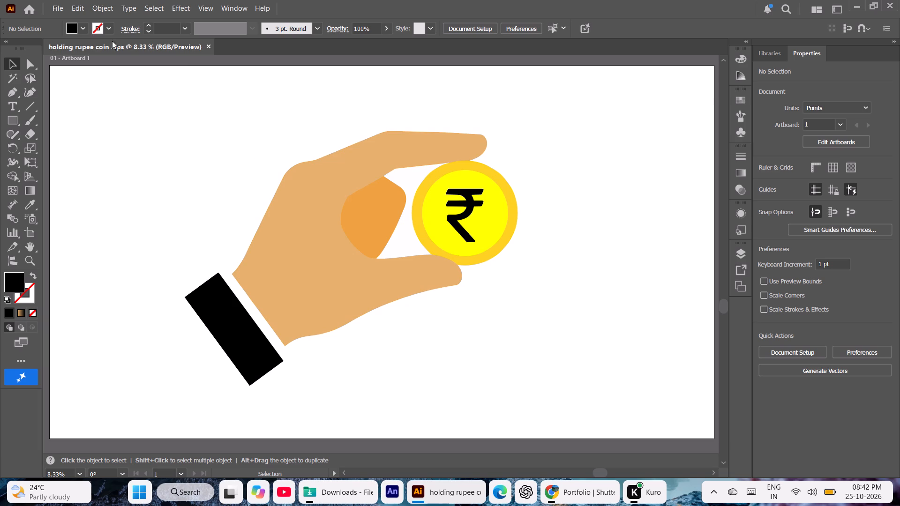
Create a new 1920 × 1080 pt RGB document from the recent preset.
click(56, 11)
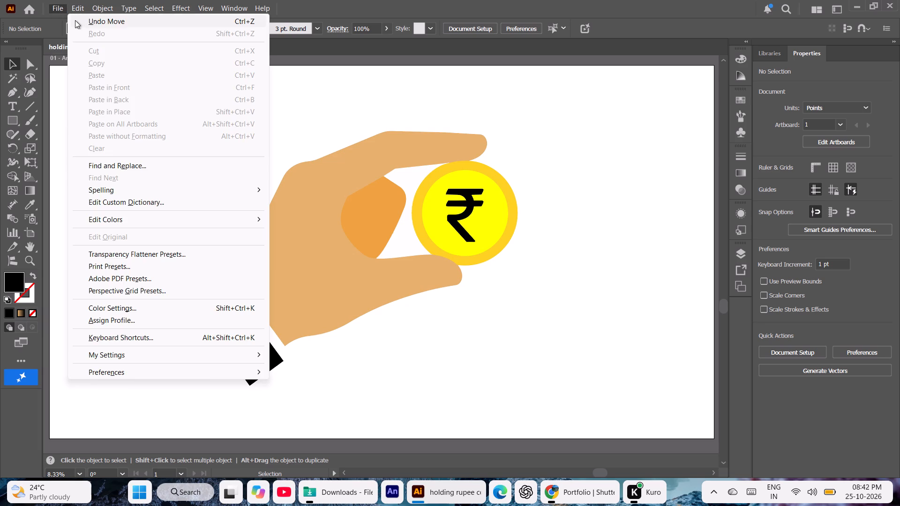
click(62, 19)
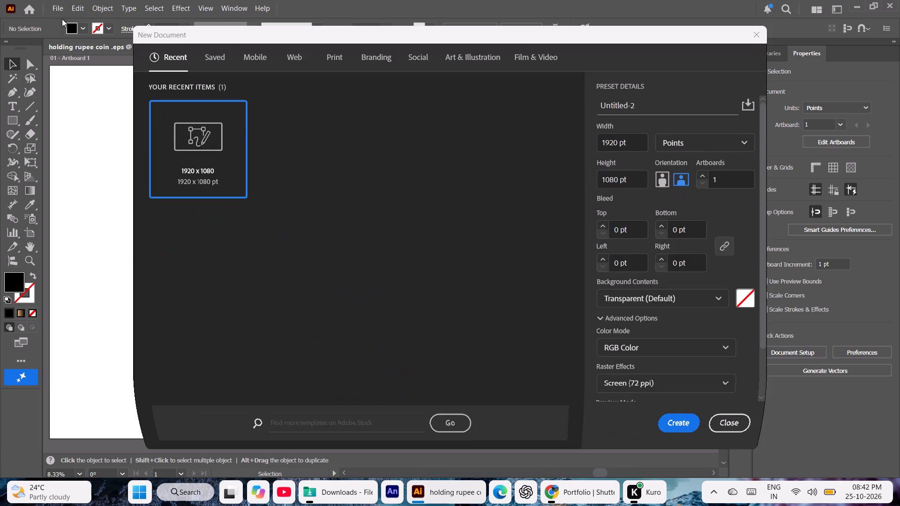
click(685, 422)
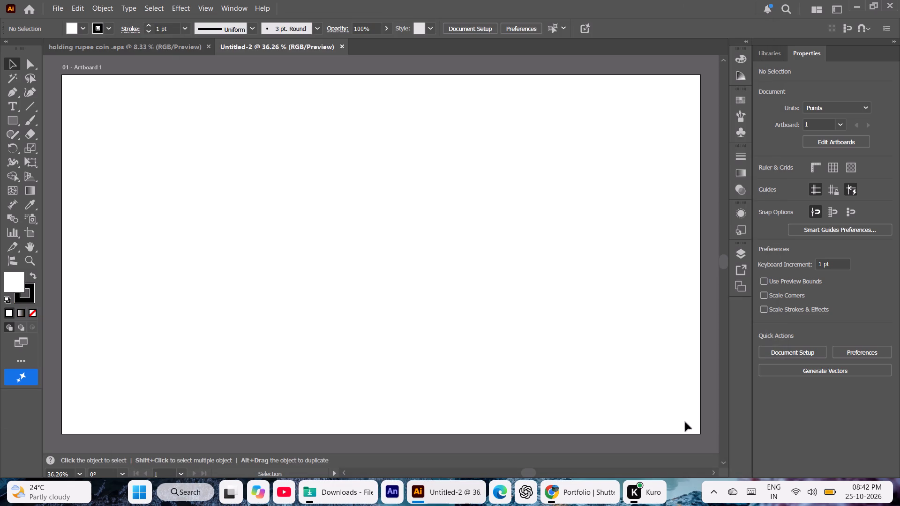
Close the saved "holding rupee coin" document, keeping the new blank one open.
click(208, 47)
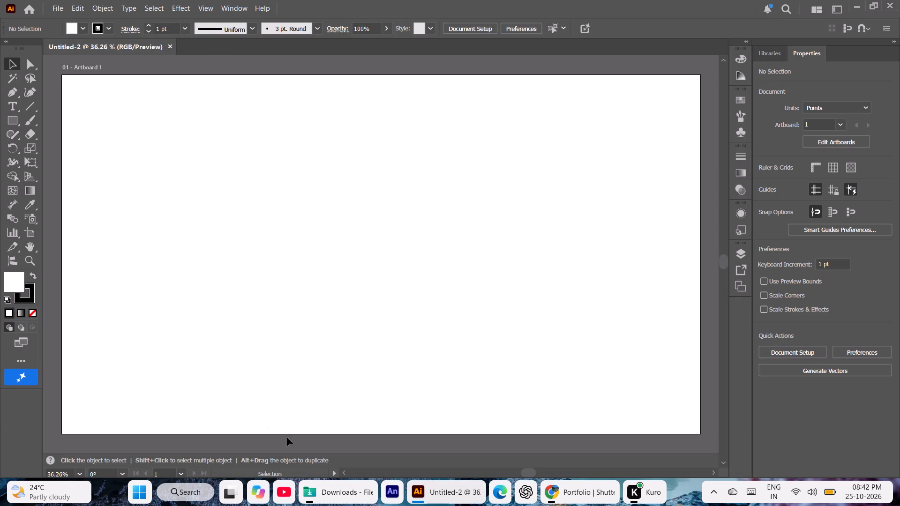
Switch to File Explorer and delete the source PNG of the hand holding the rupee coin from Downloads.
click(339, 497)
click(339, 497)
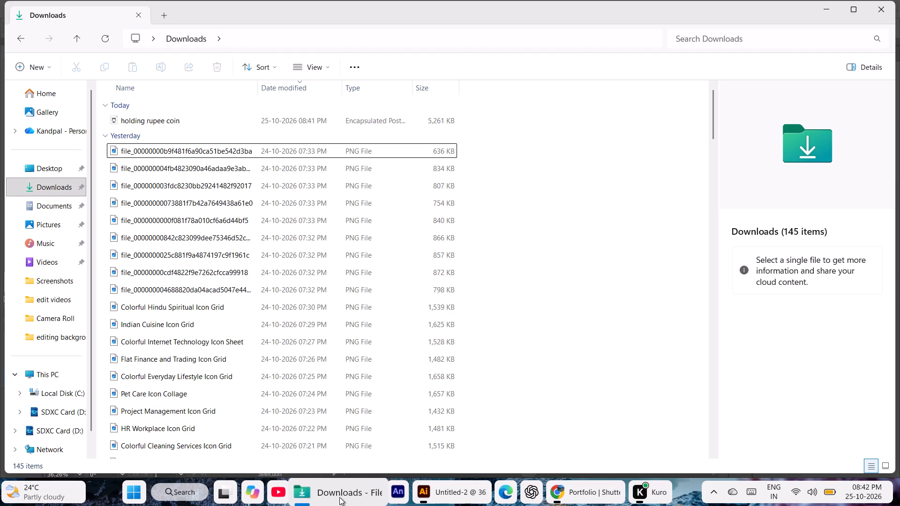
click(180, 154)
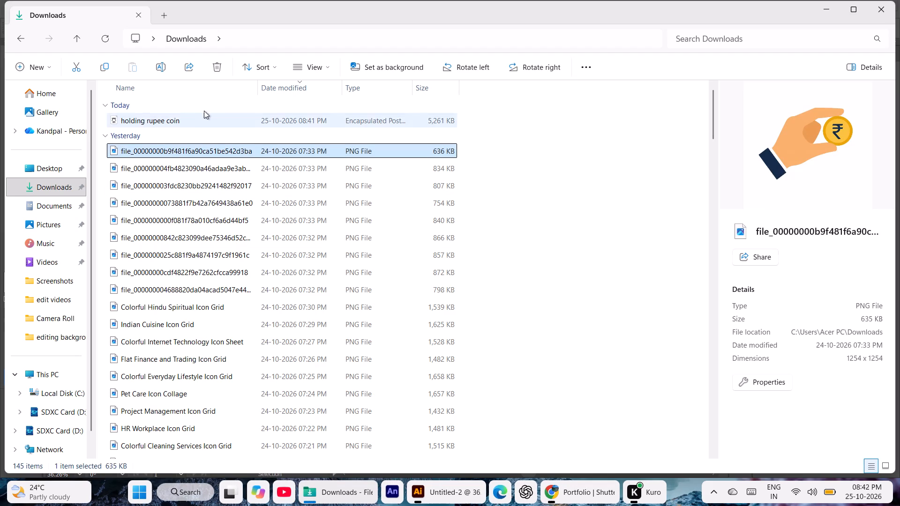
click(218, 69)
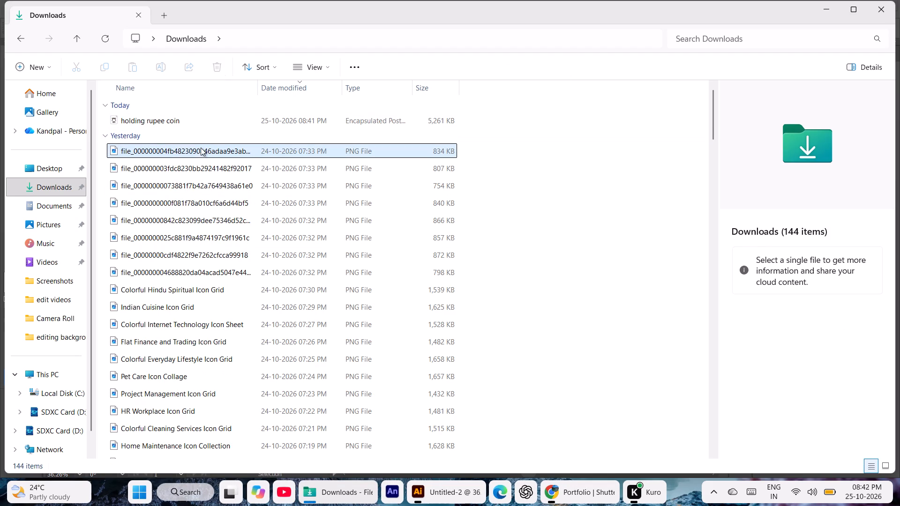
Place the rupee QR code PNG from Downloads onto the blank Illustrator artboard as a linked image.
click(201, 150)
drag(201, 150, 312, 172)
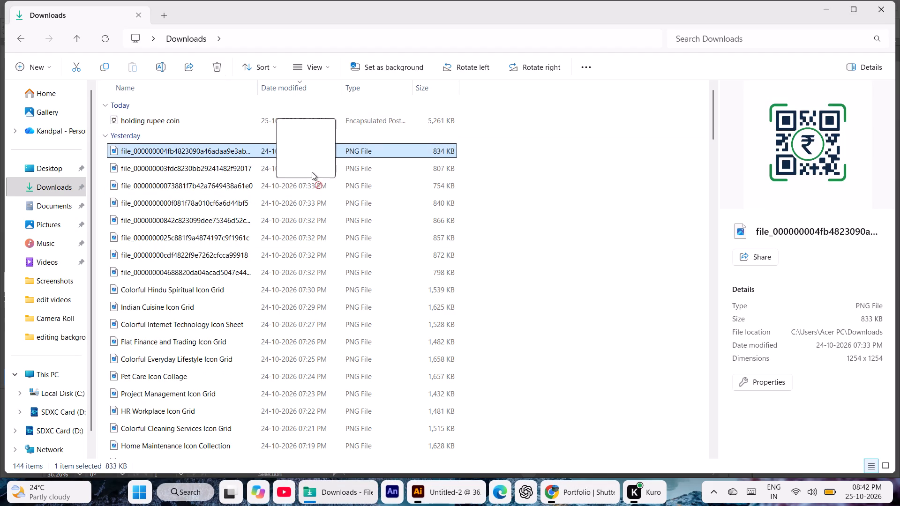
drag(312, 172, 340, 250)
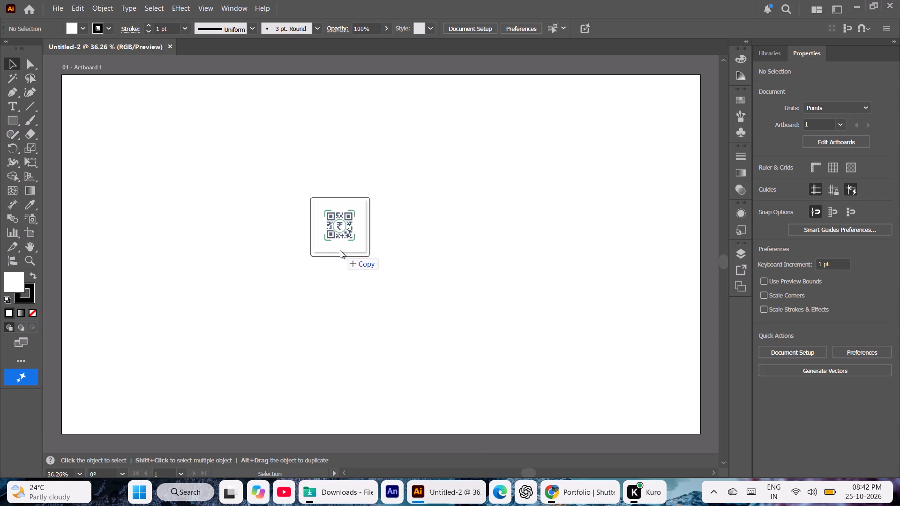
drag(340, 250, 340, 250)
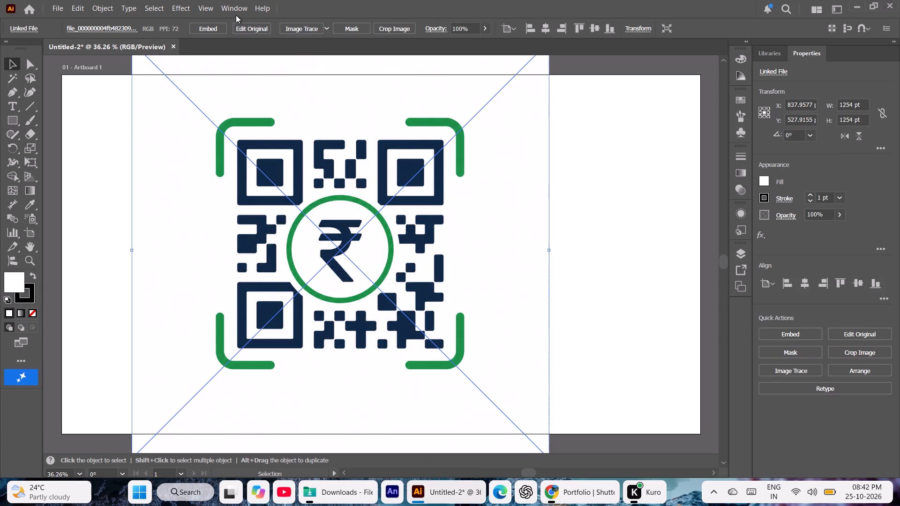
Trace the placed QR code image with Image Trace using the Low Fidelity Photo preset.
click(235, 9)
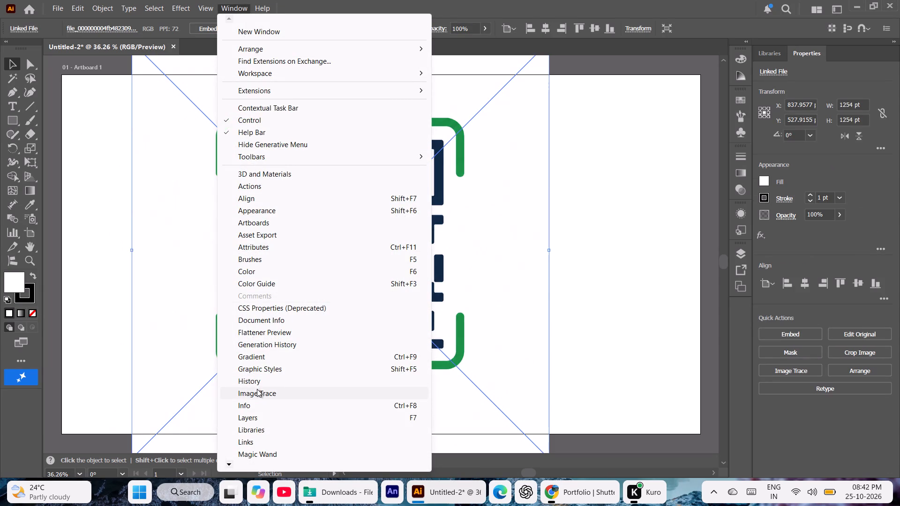
click(257, 390)
click(532, 190)
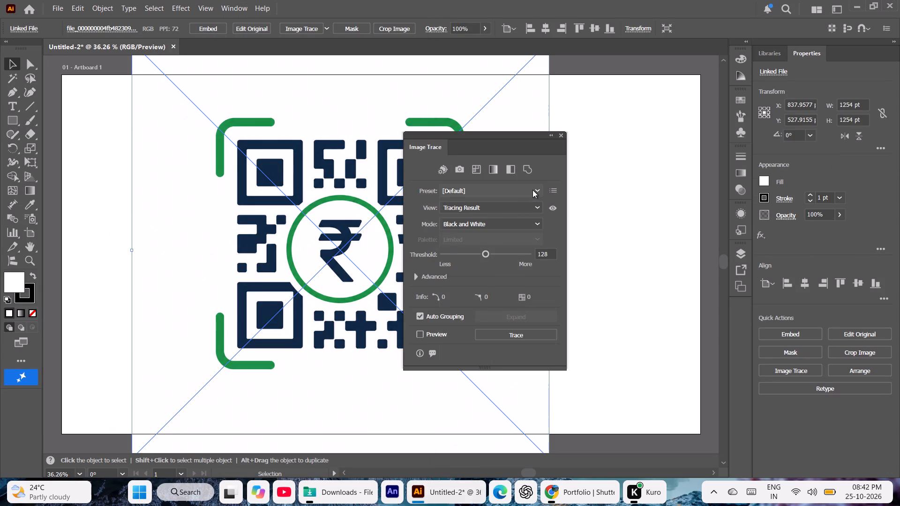
click(494, 250)
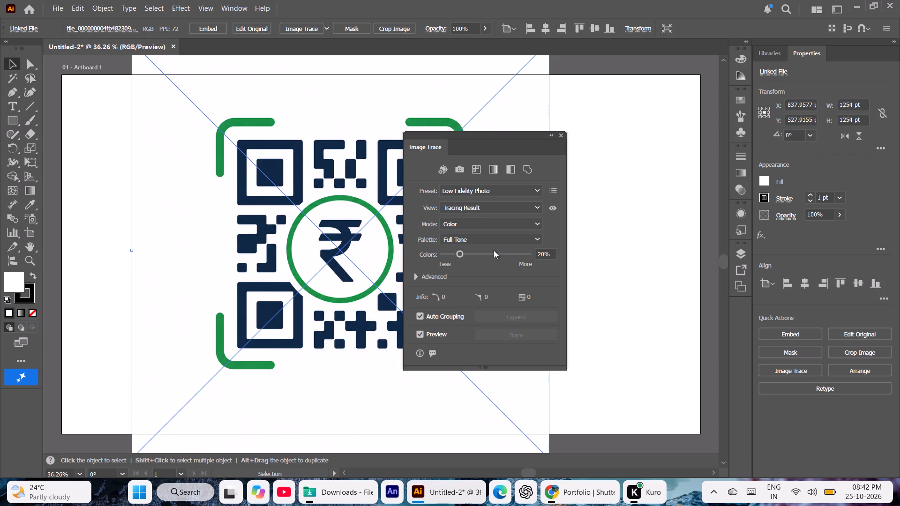
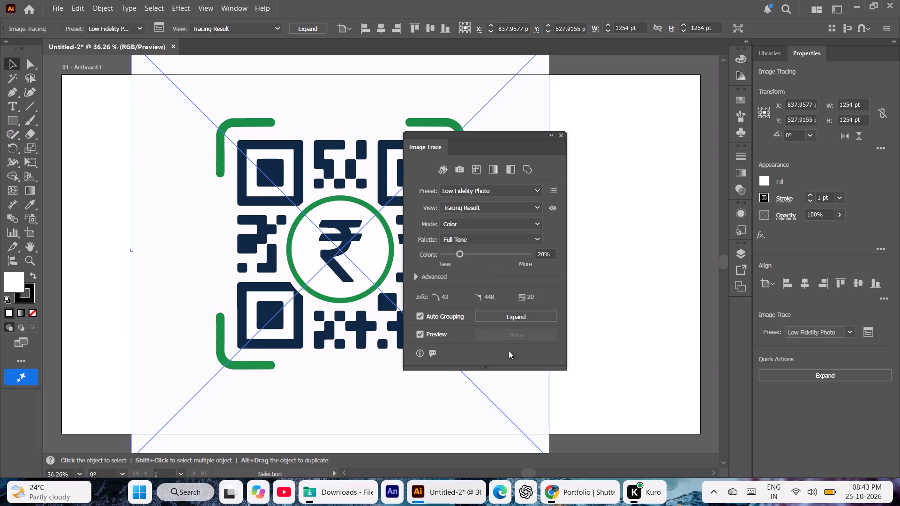
Expand the traced QR code into editable paths and ungroup all of its shapes.
click(509, 316)
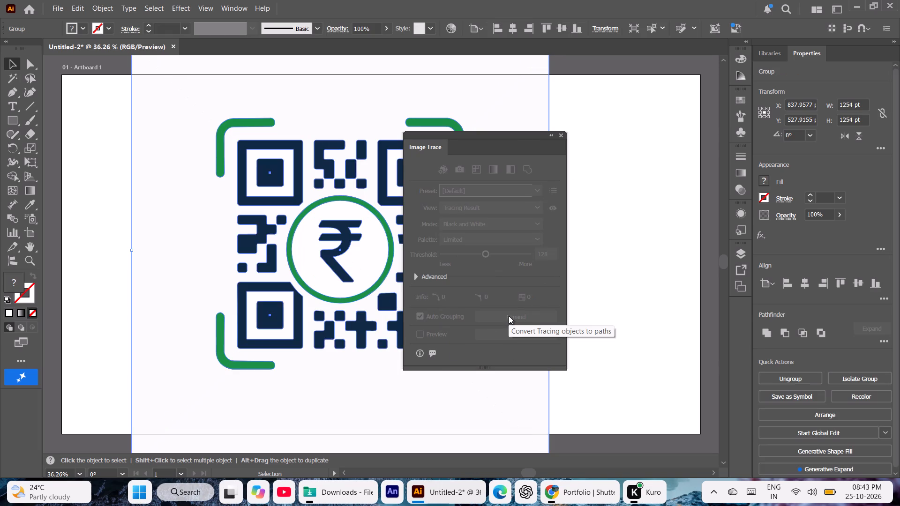
click(561, 136)
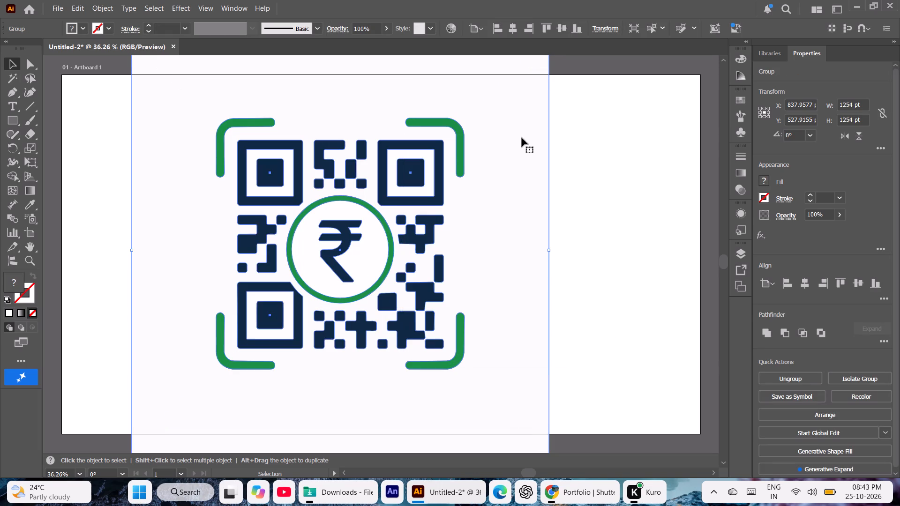
right_click(518, 138)
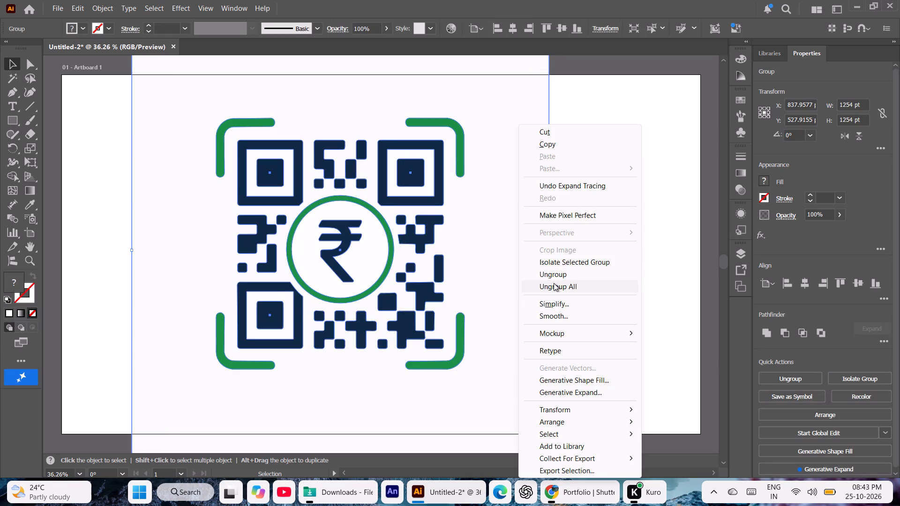
click(554, 283)
click(631, 282)
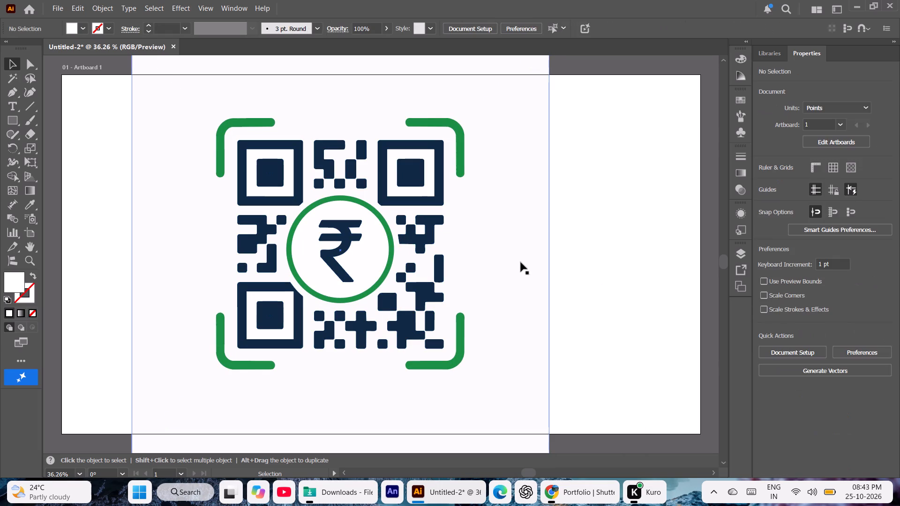
Delete the off-white background shape behind the QR code.
click(519, 262)
key(Delete)
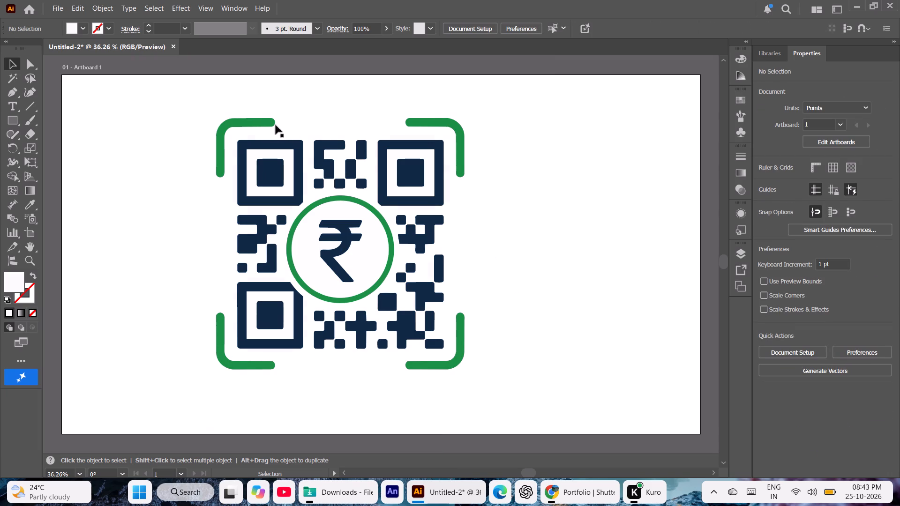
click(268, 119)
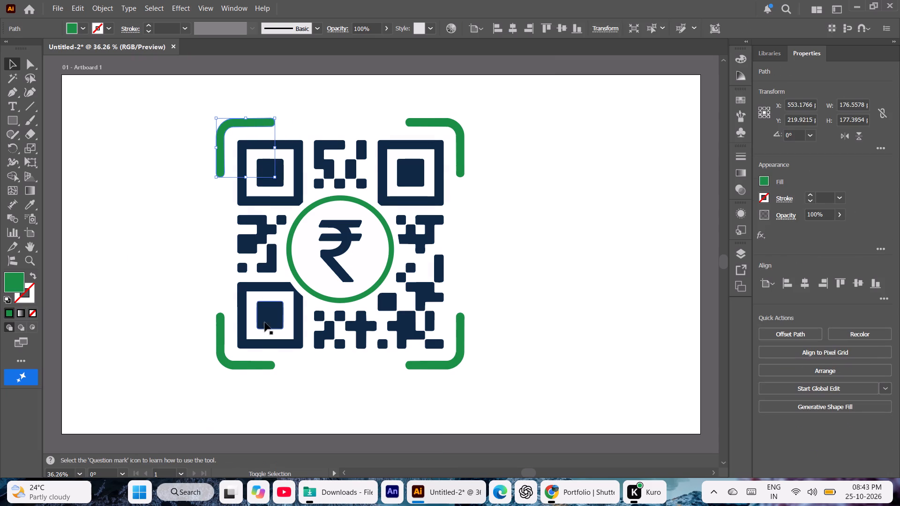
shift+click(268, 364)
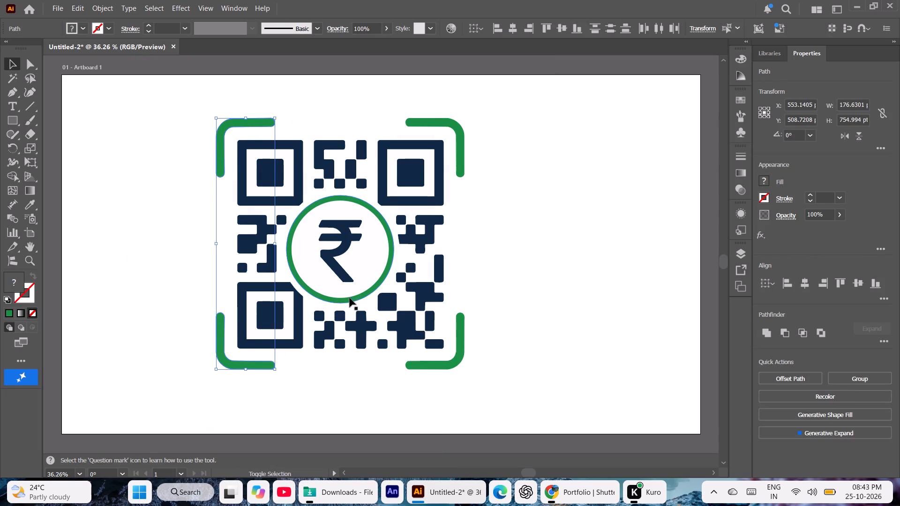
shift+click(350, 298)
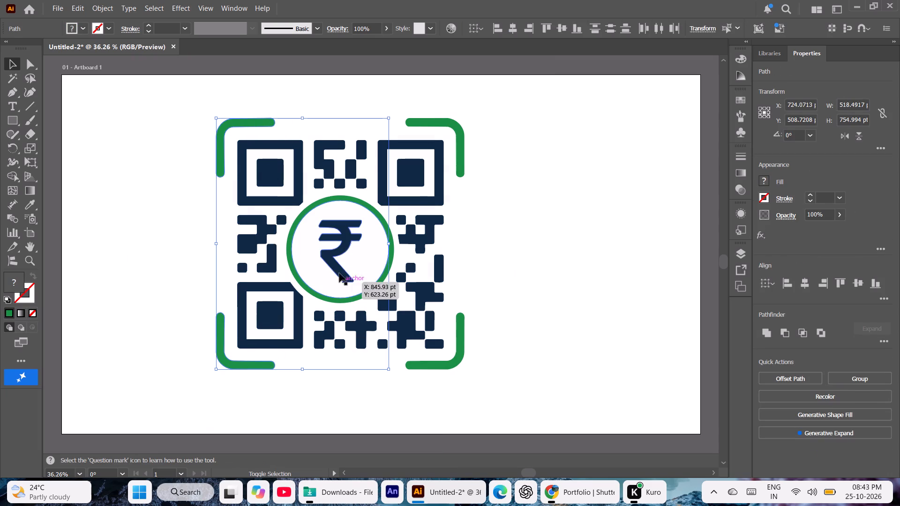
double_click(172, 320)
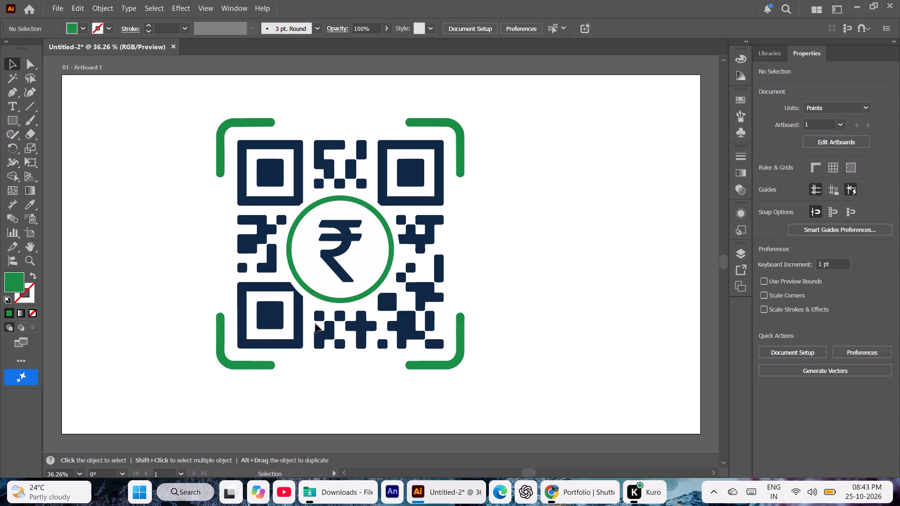
Recolor the green ring and all four green corner brackets together with the fill color 3EAA00.
click(359, 299)
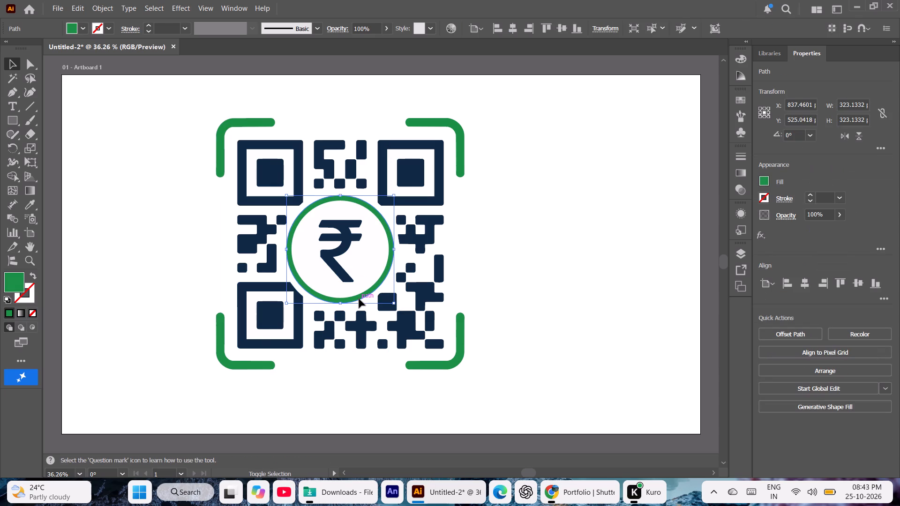
shift+click(264, 364)
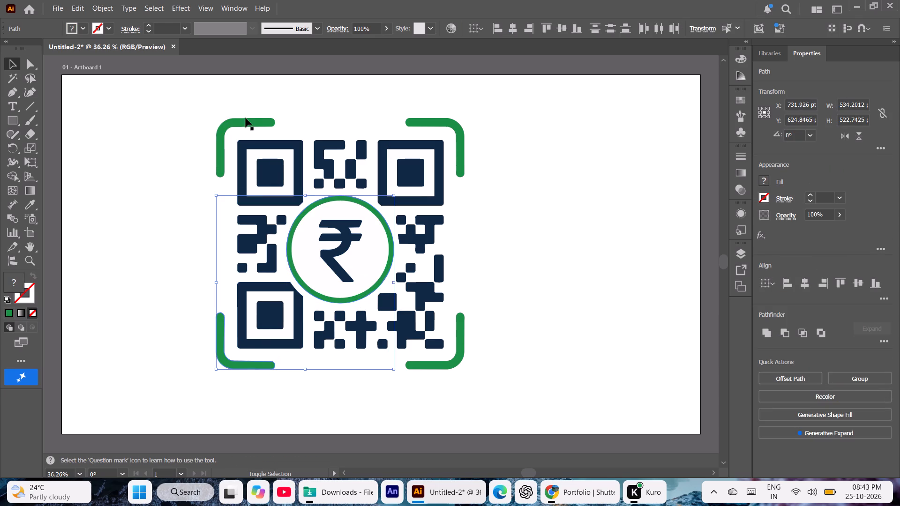
shift+click(253, 120)
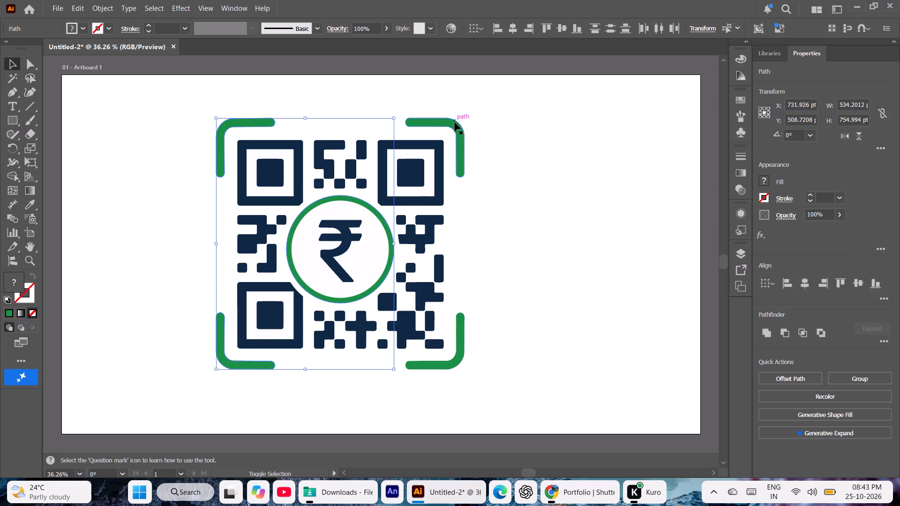
shift+click(454, 123)
shift+click(457, 363)
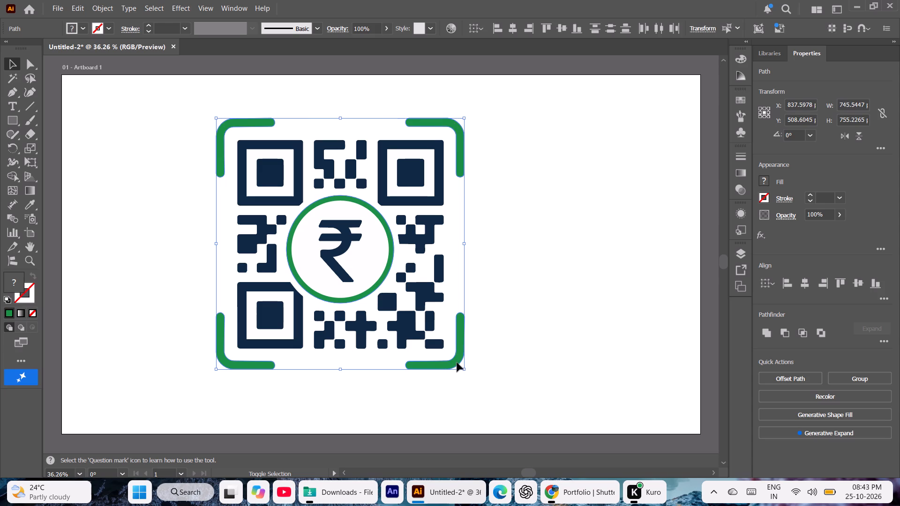
click(762, 180)
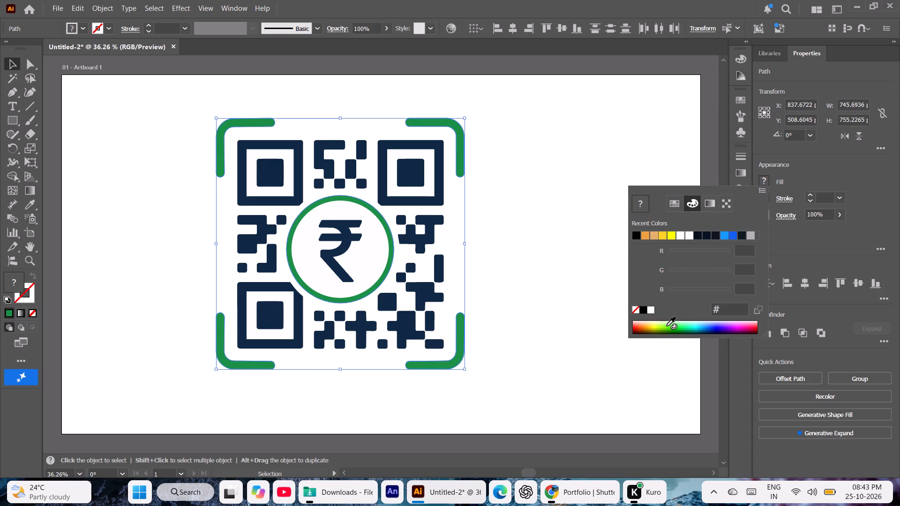
click(667, 327)
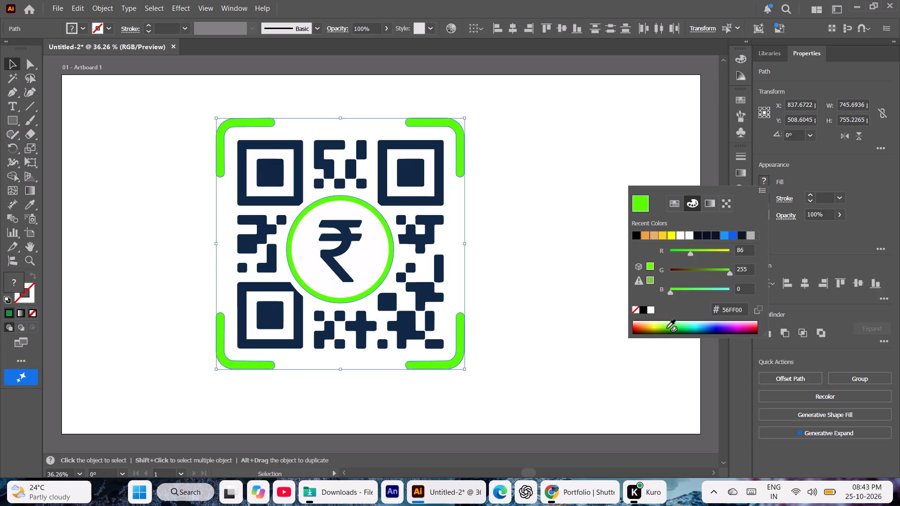
click(666, 329)
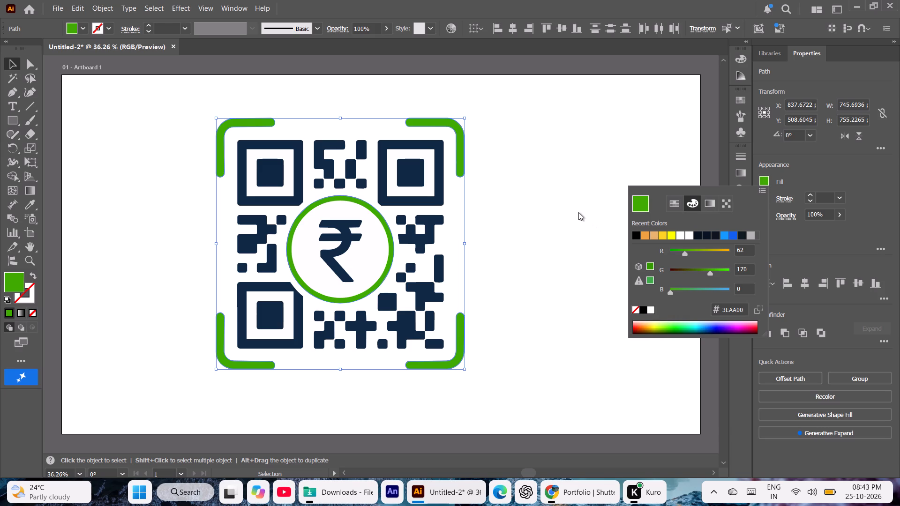
double_click(577, 212)
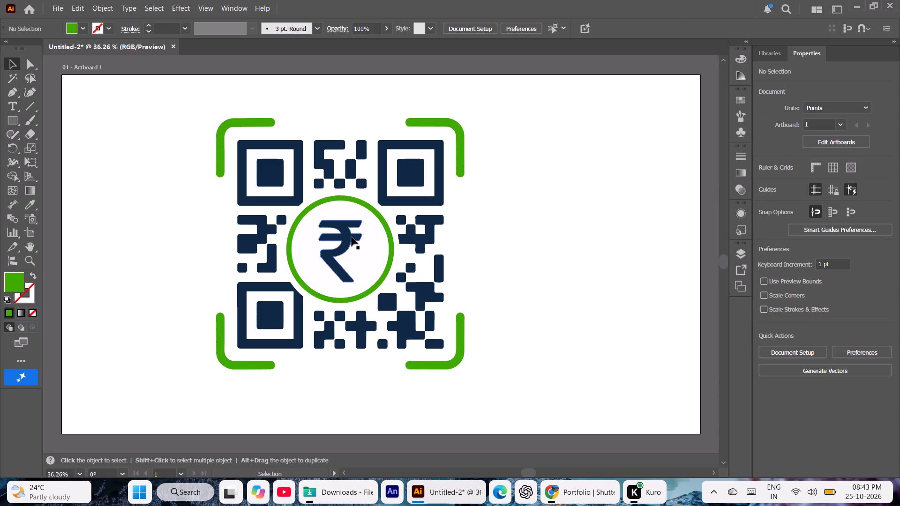
Fill the rupee symbol inside the ring with the near-black navy from the recent colors.
click(352, 237)
click(764, 179)
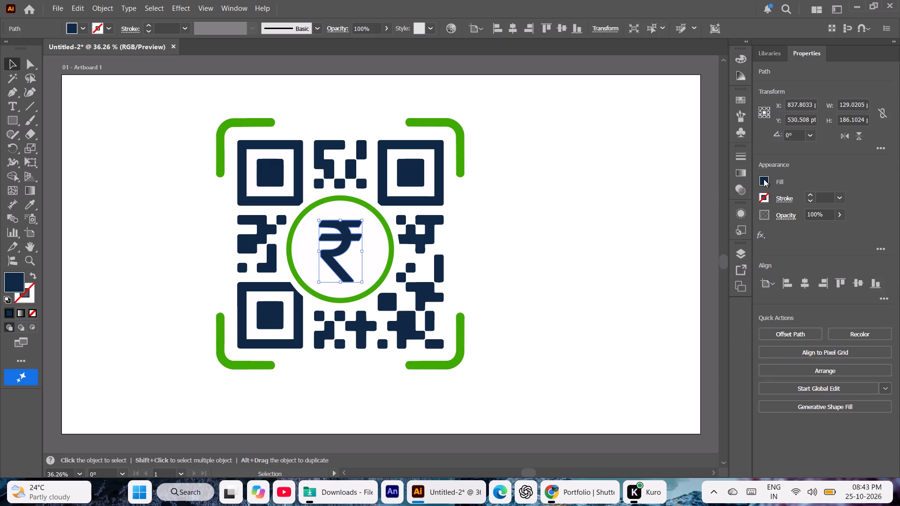
click(705, 236)
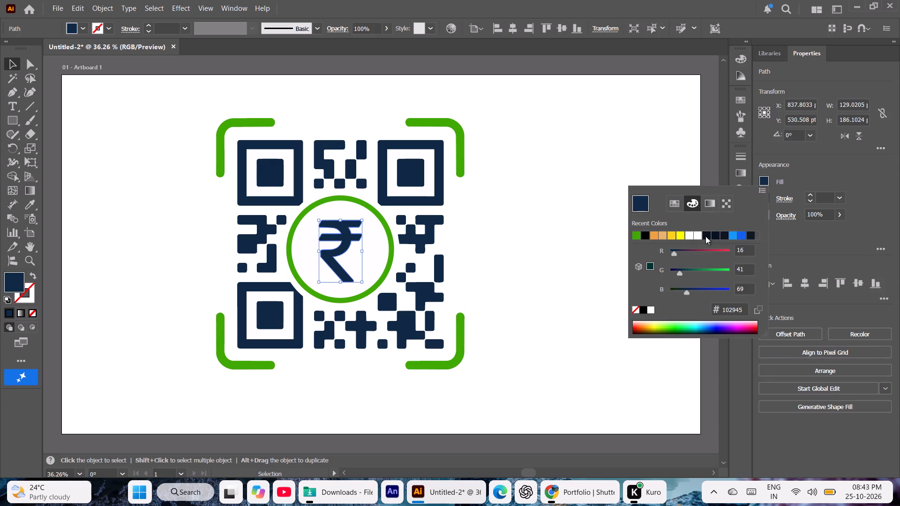
double_click(560, 193)
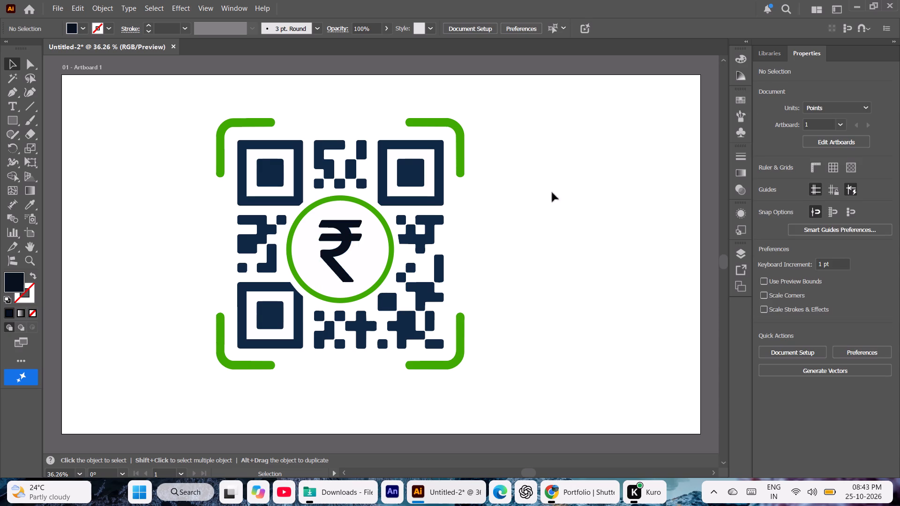
Delete the three navy square frames around the QR code's corner squares, keeping the solid inner squares.
click(301, 181)
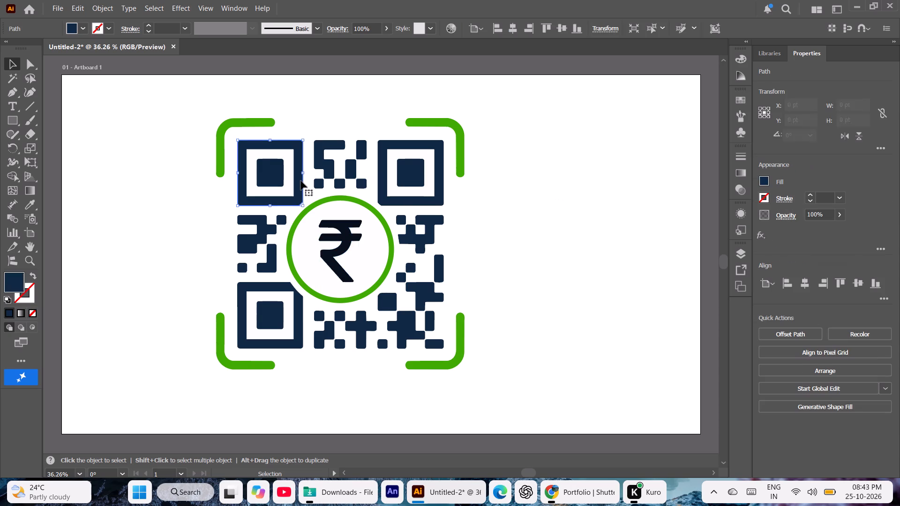
key(Delete)
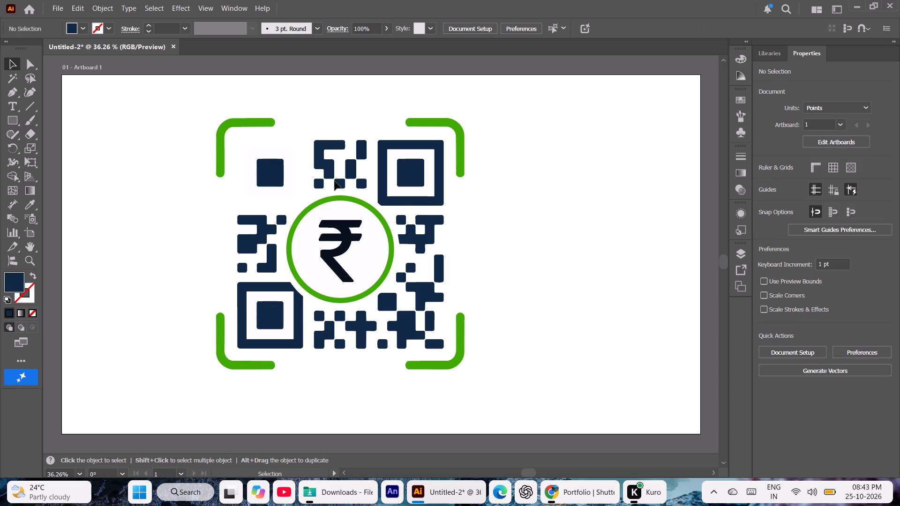
click(439, 187)
key(Delete)
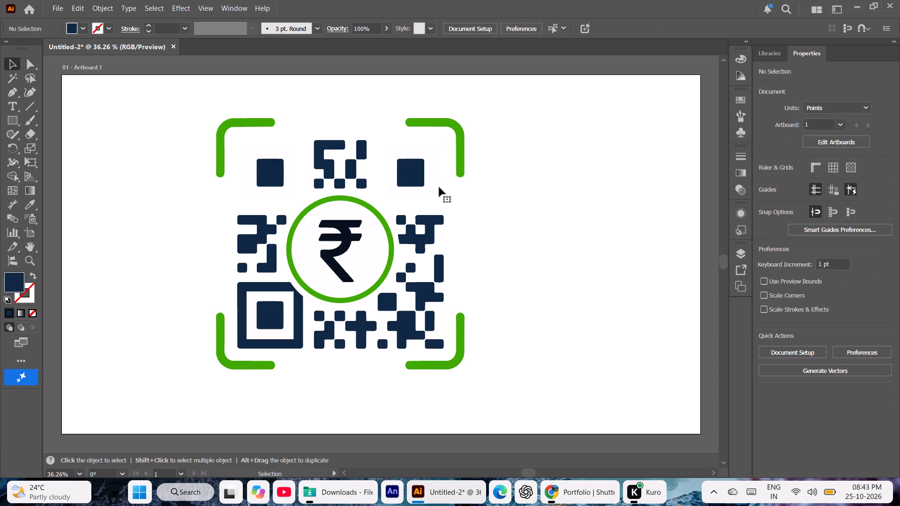
click(300, 347)
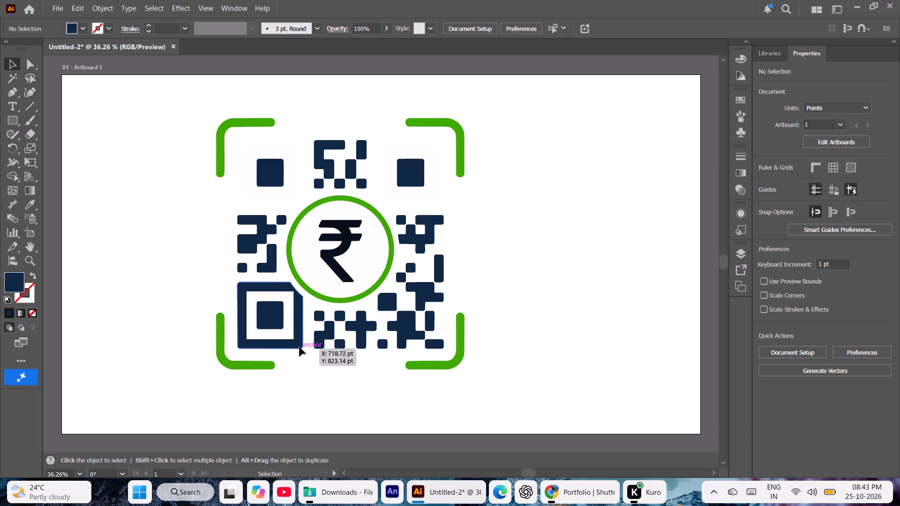
key(Delete)
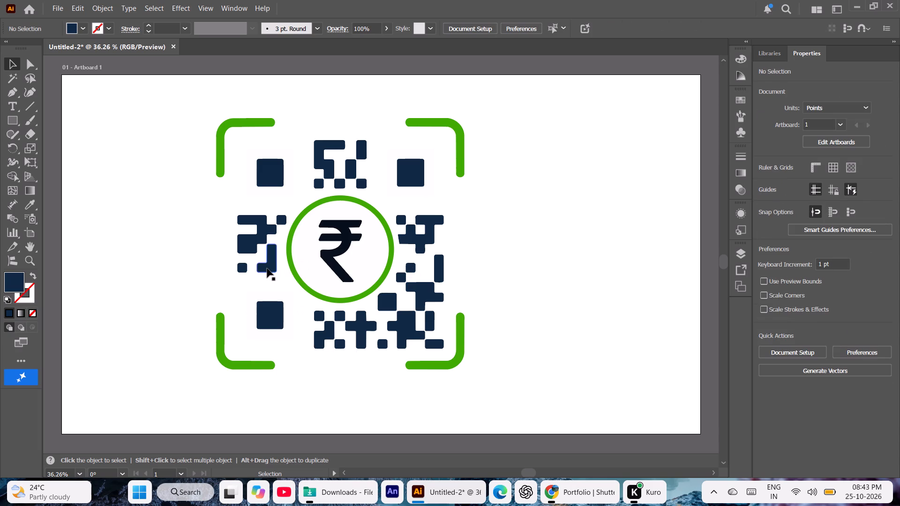
Delete the L-shaped navy module beside the ring and the vertical bar and stepped block on its opposite side.
click(274, 271)
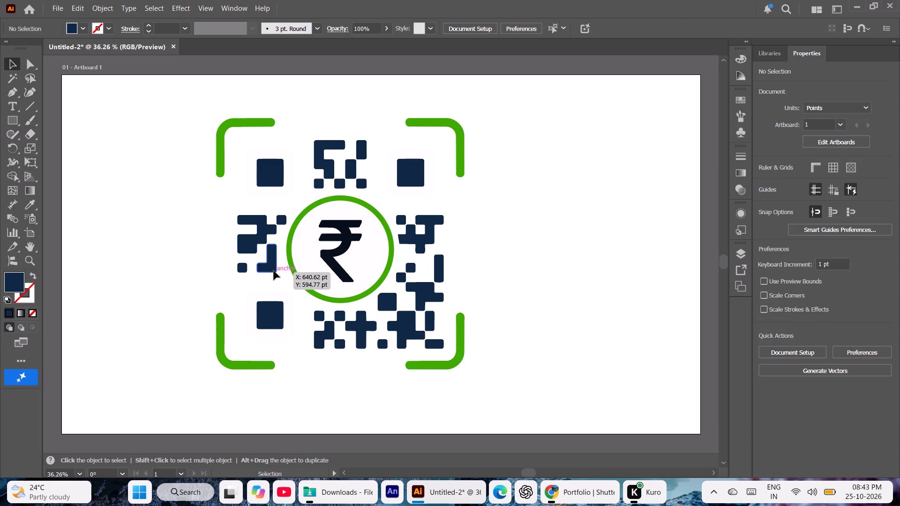
key(Delete)
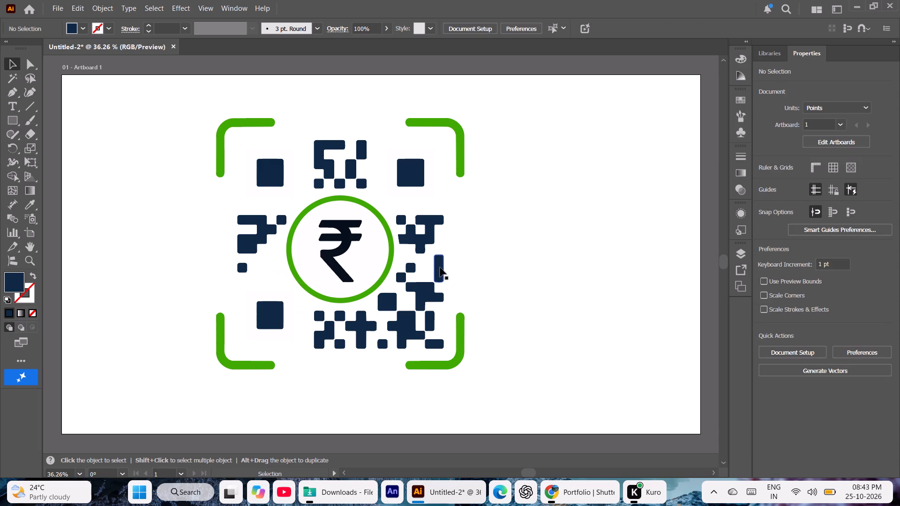
click(439, 268)
key(Delete)
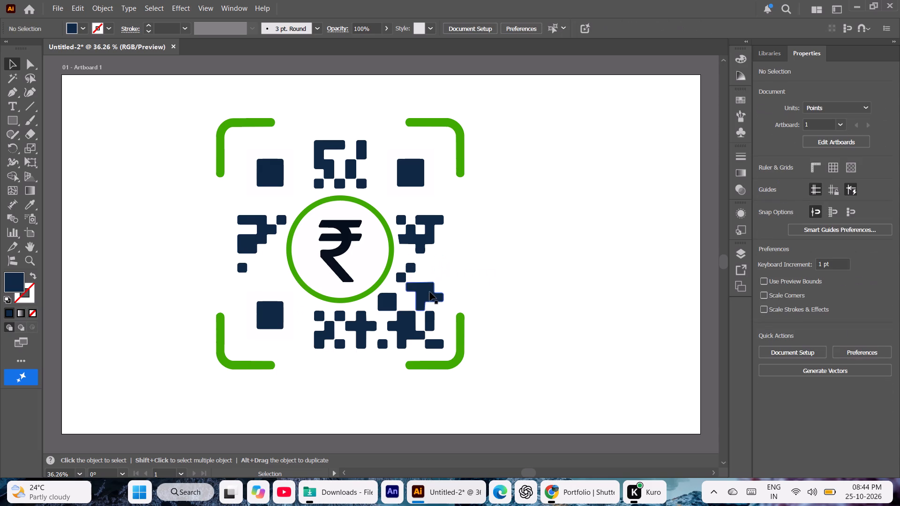
click(430, 292)
key(Delete)
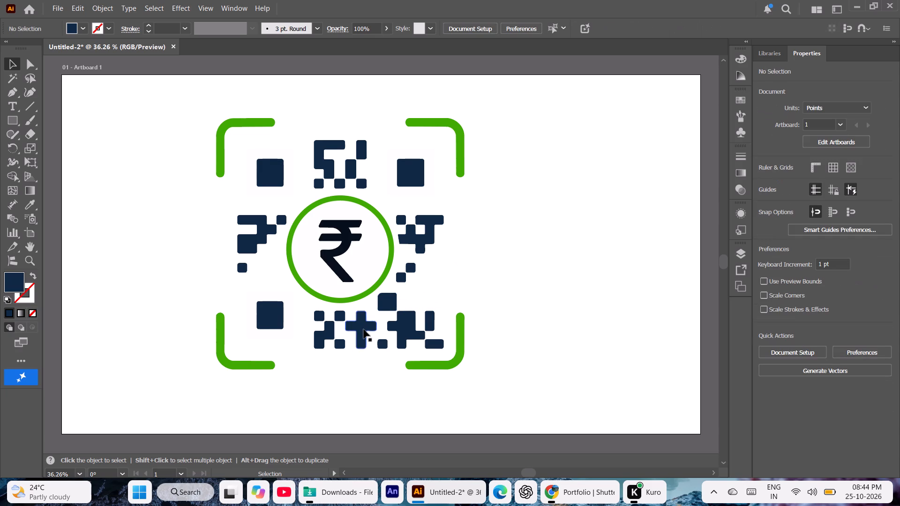
Delete the plus-shaped, stepped and lowest small square navy modules below the ring.
click(364, 329)
key(Delete)
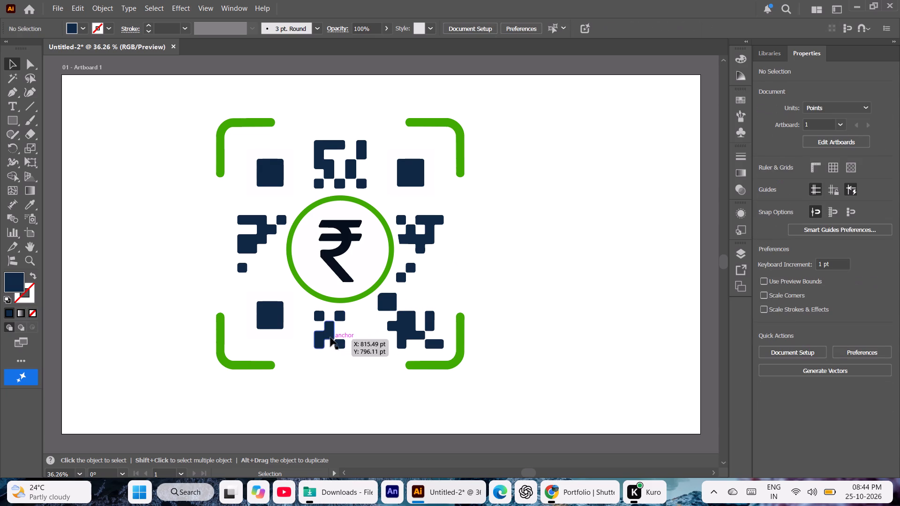
click(329, 335)
key(Delete)
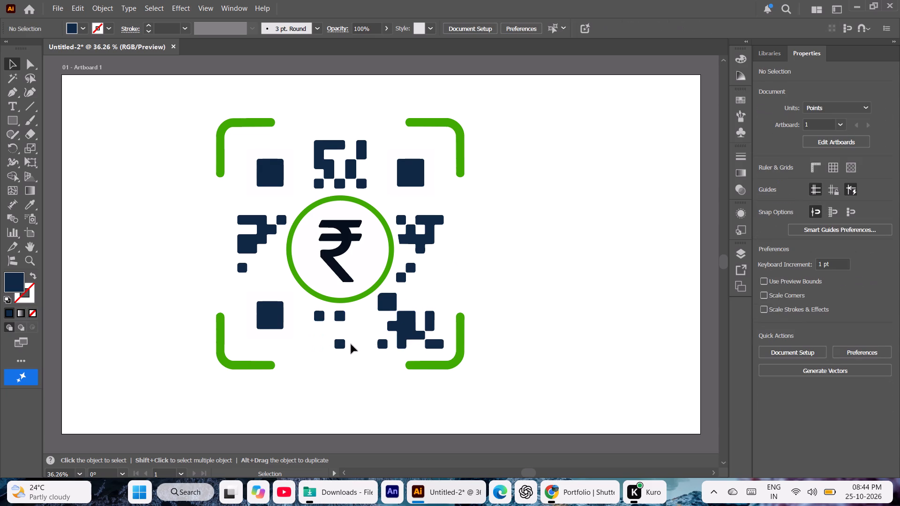
click(340, 345)
key(Delete)
Delete the large stepped module above the ring and the vertical bar, horizontal bar and small square around the lowest cross-shaped module.
click(322, 146)
key(Delete)
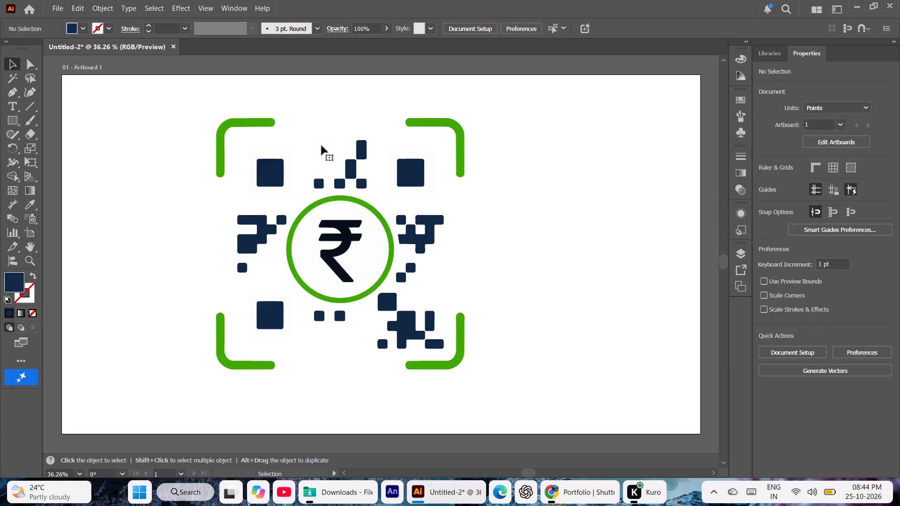
click(429, 315)
key(Delete)
click(441, 346)
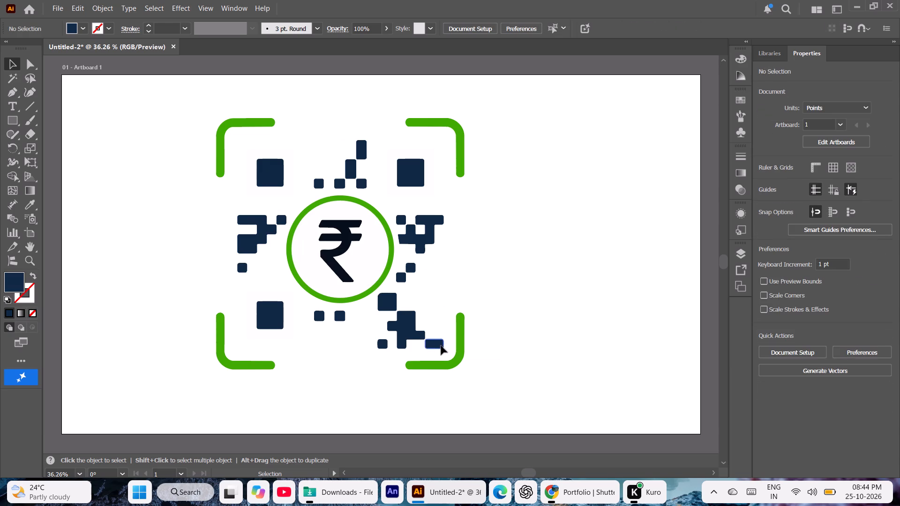
key(Delete)
click(387, 345)
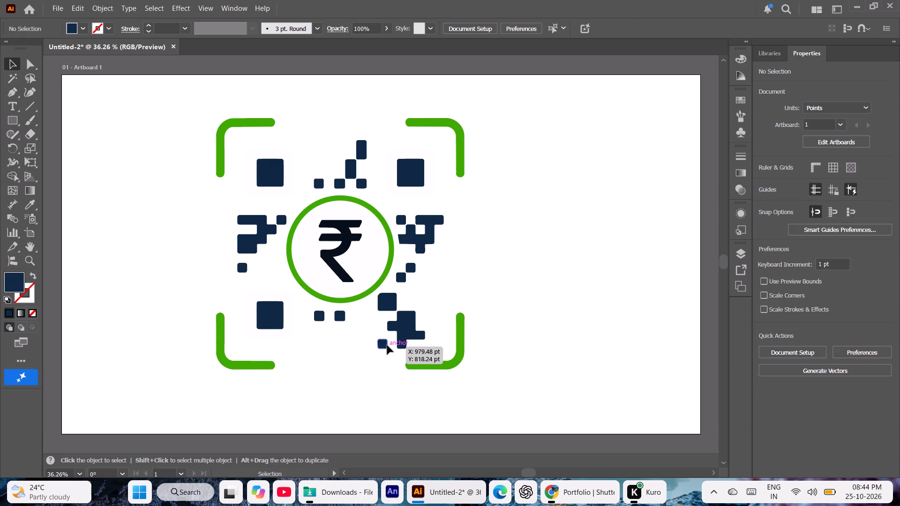
key(Delete)
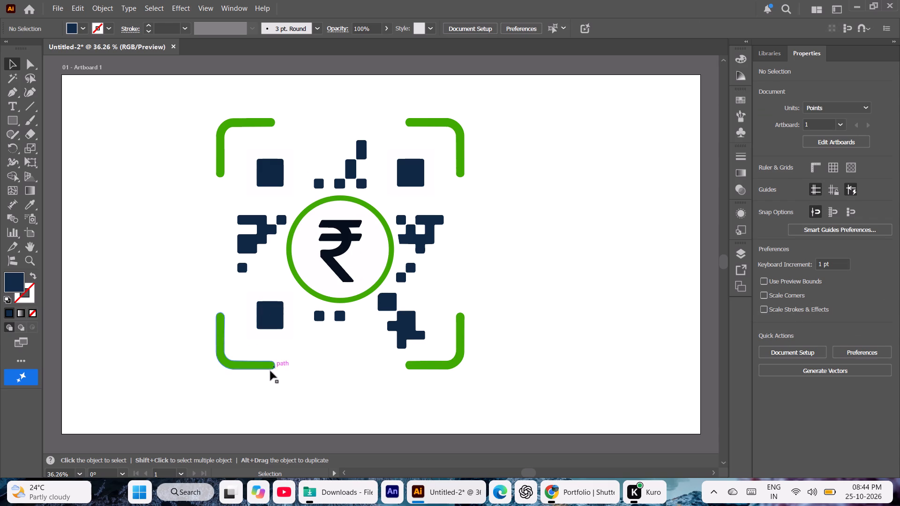
Recolor the three corner squares and the surrounding QR modules with the near-black navy sampled from the rupee symbol using the Eyedropper.
click(270, 318)
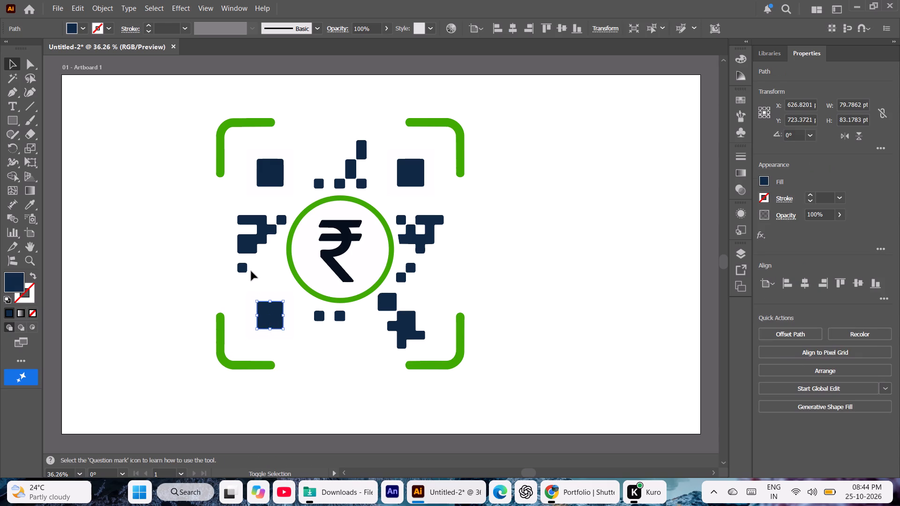
shift+click(244, 268)
shift+click(263, 231)
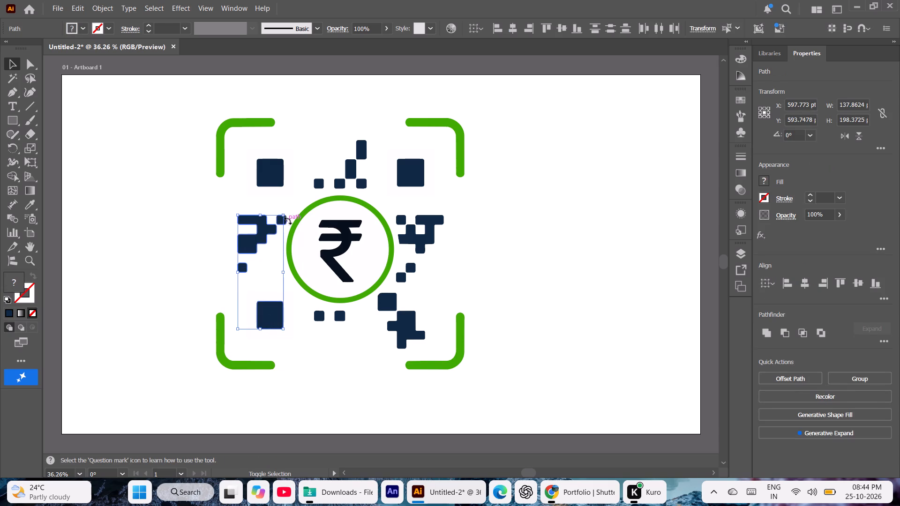
shift+click(275, 177)
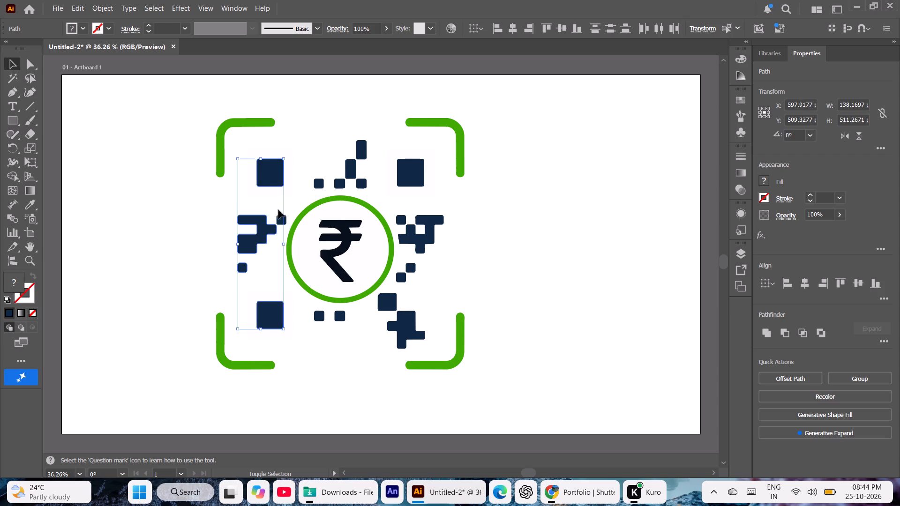
shift+click(280, 220)
shift+click(317, 184)
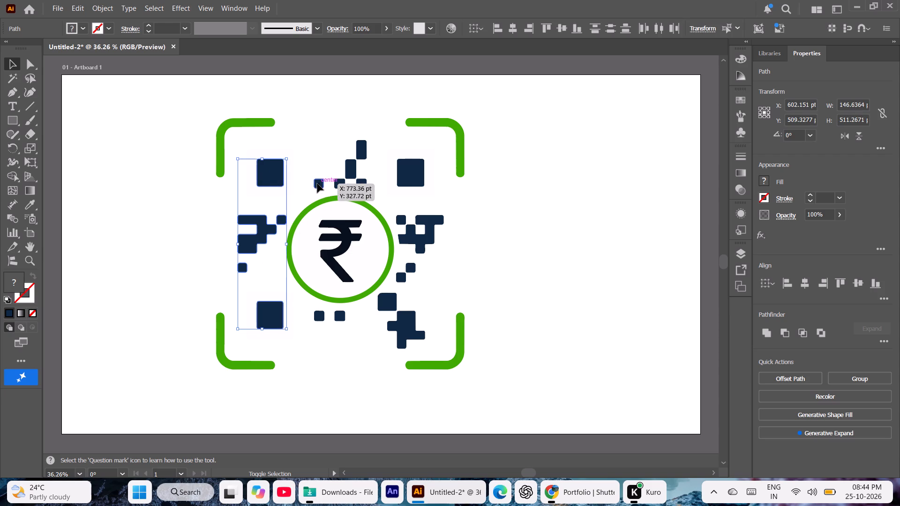
shift+click(344, 185)
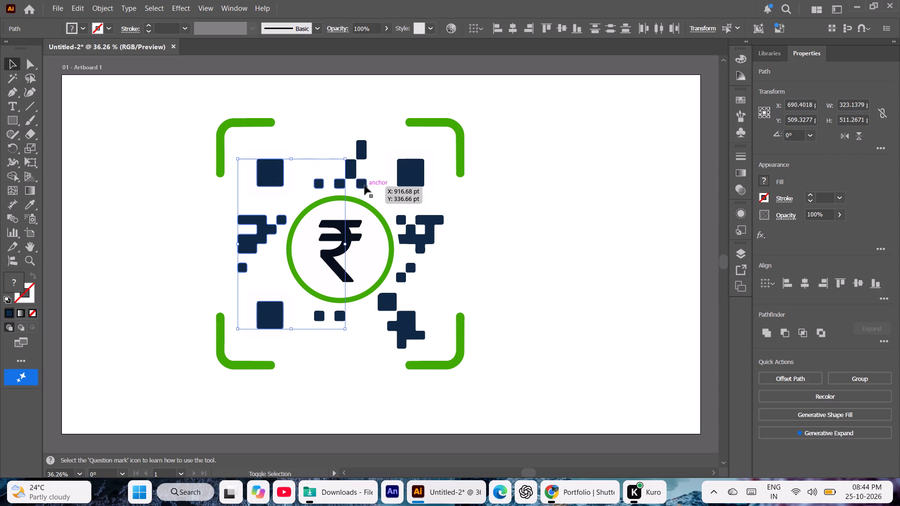
shift+click(365, 186)
shift+click(351, 176)
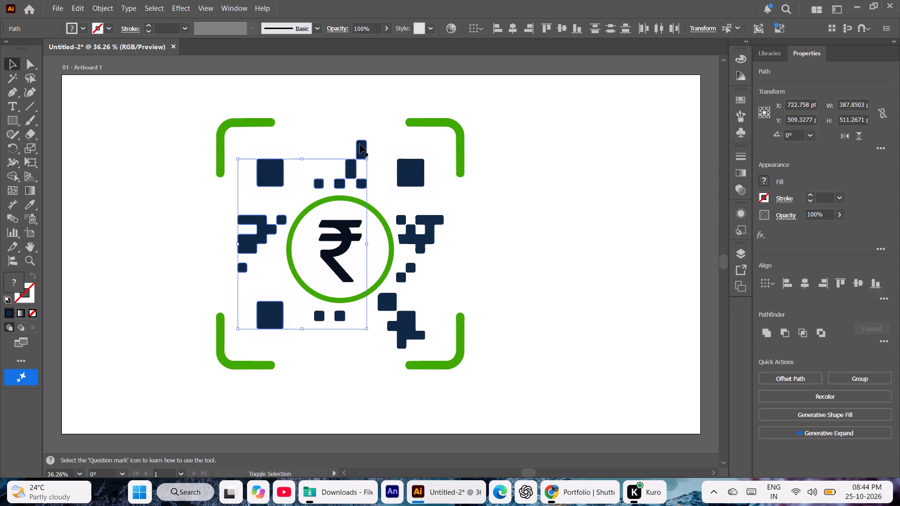
shift+click(361, 143)
shift+click(352, 172)
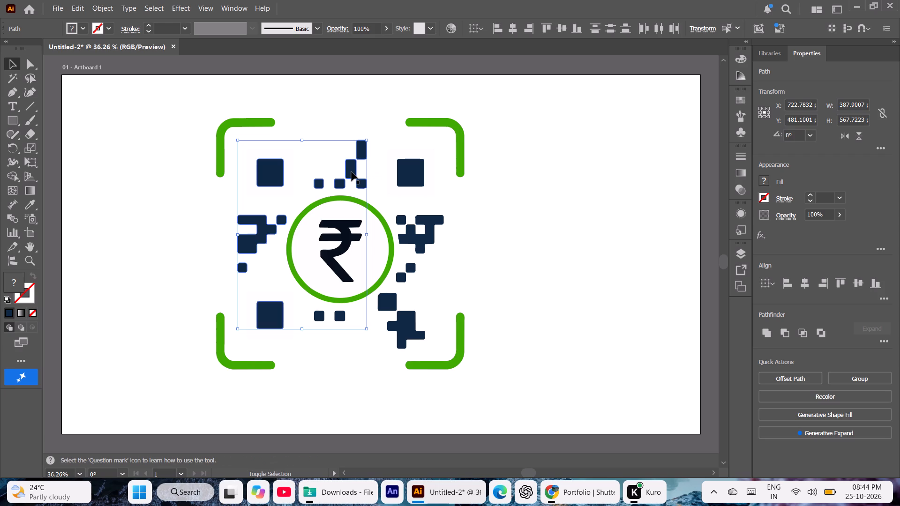
shift+click(410, 171)
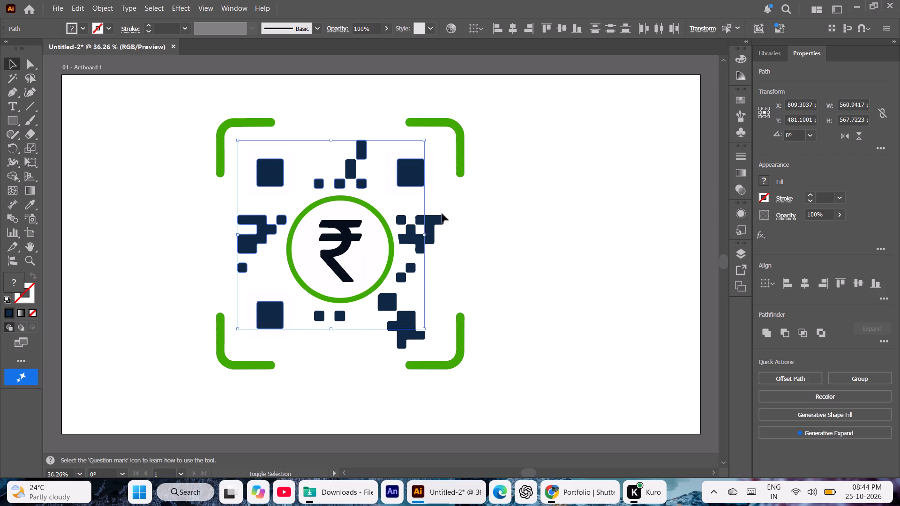
shift+click(442, 218)
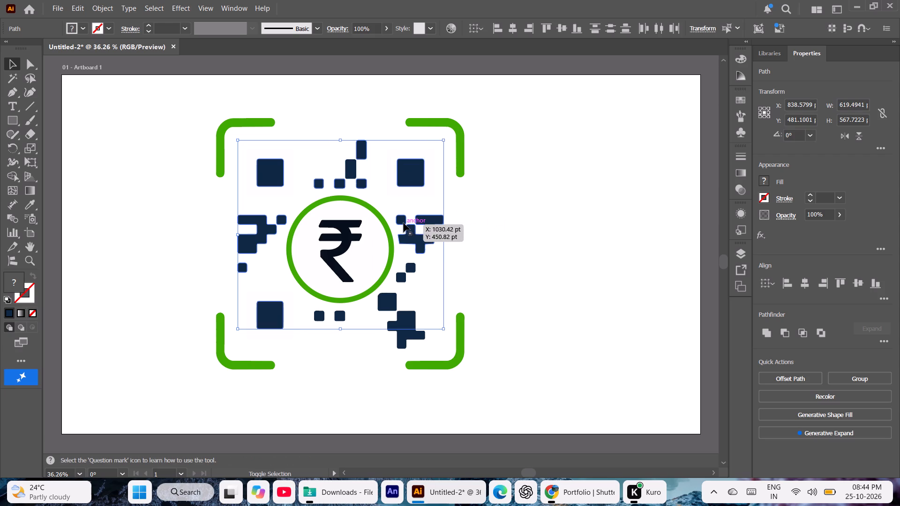
shift+click(404, 223)
shift+click(409, 268)
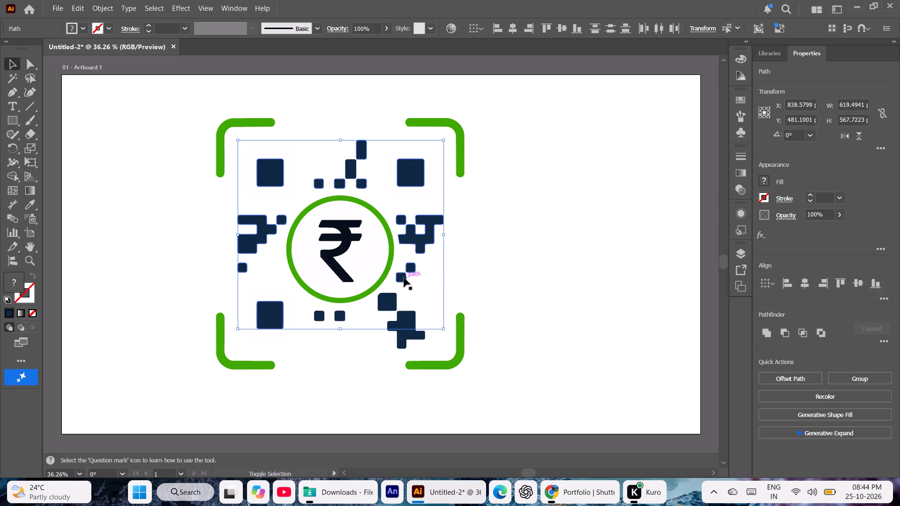
shift+click(404, 278)
shift+click(389, 301)
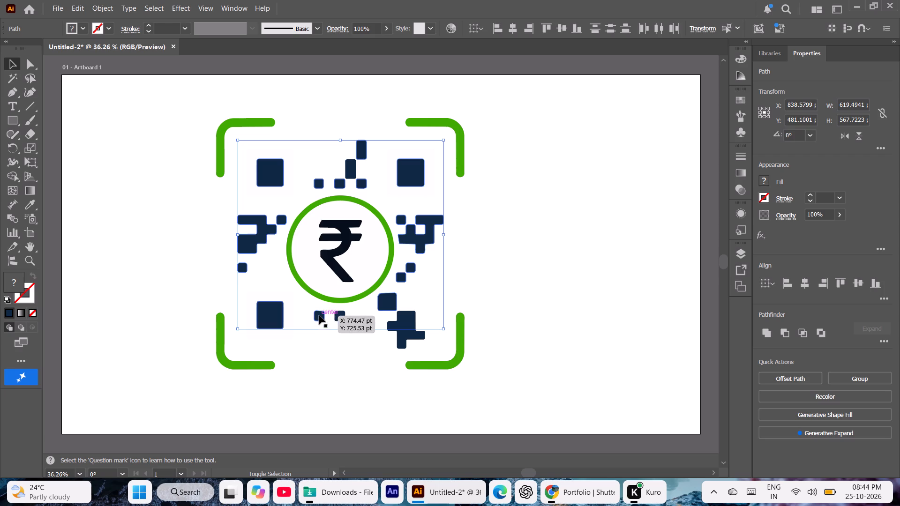
shift+click(319, 315)
shift+click(344, 315)
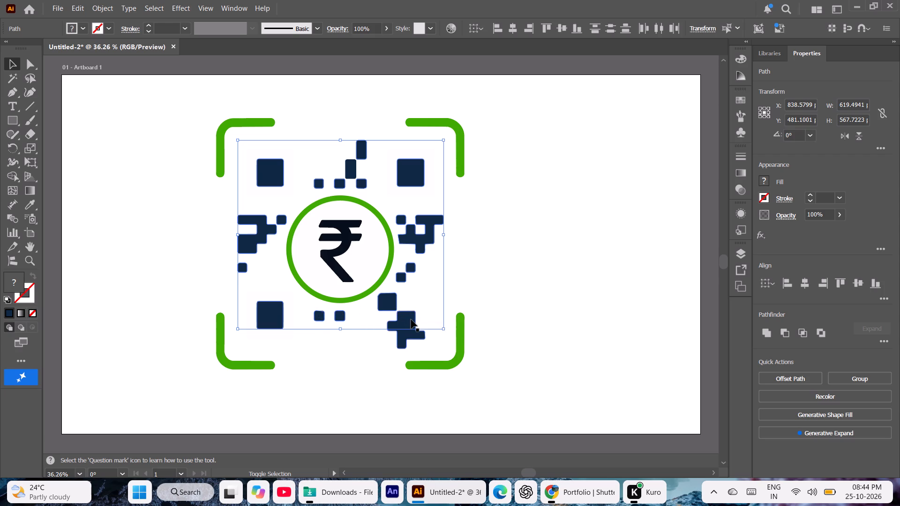
shift+click(411, 320)
key(i)
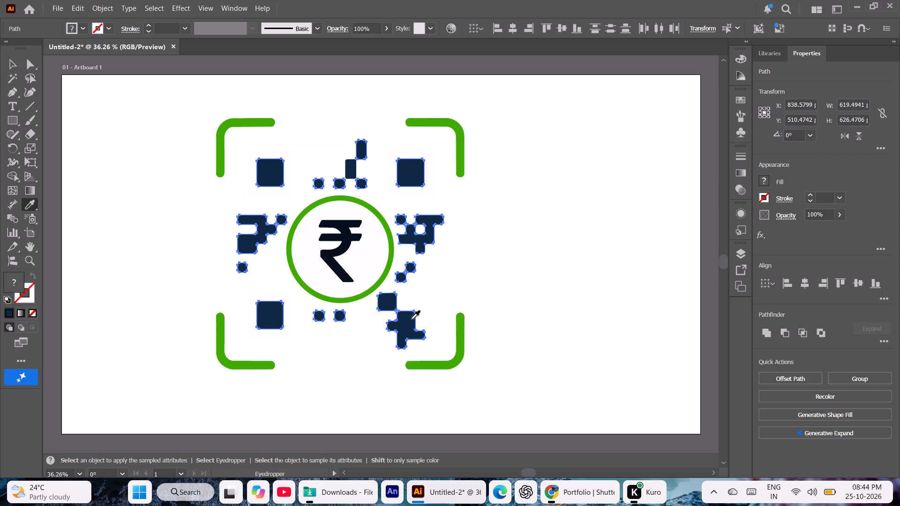
click(347, 240)
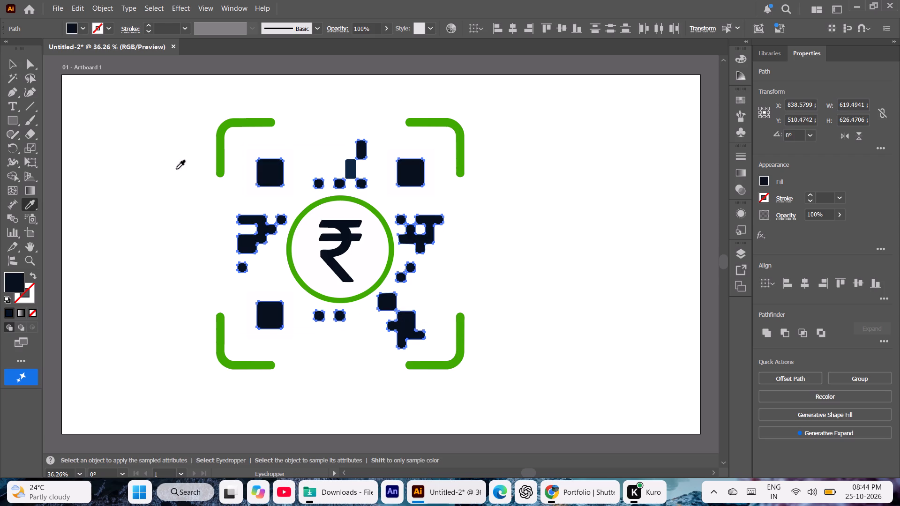
click(16, 67)
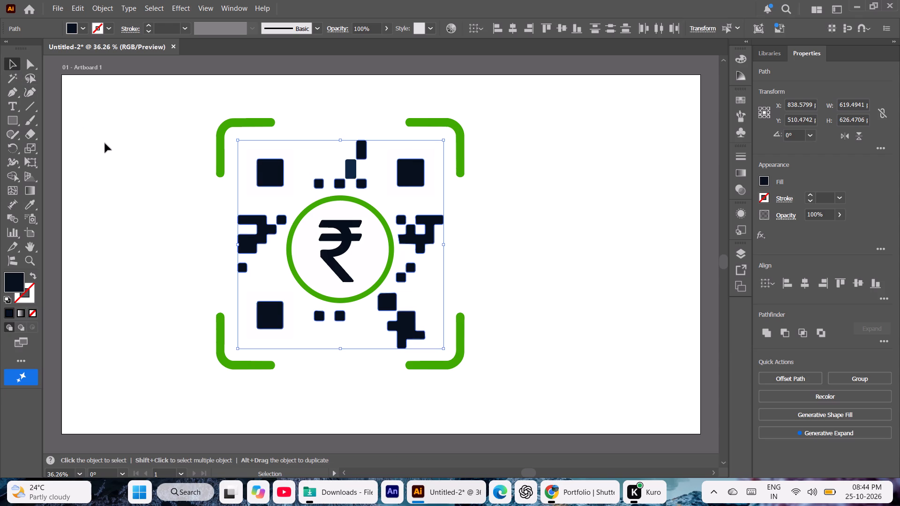
click(105, 143)
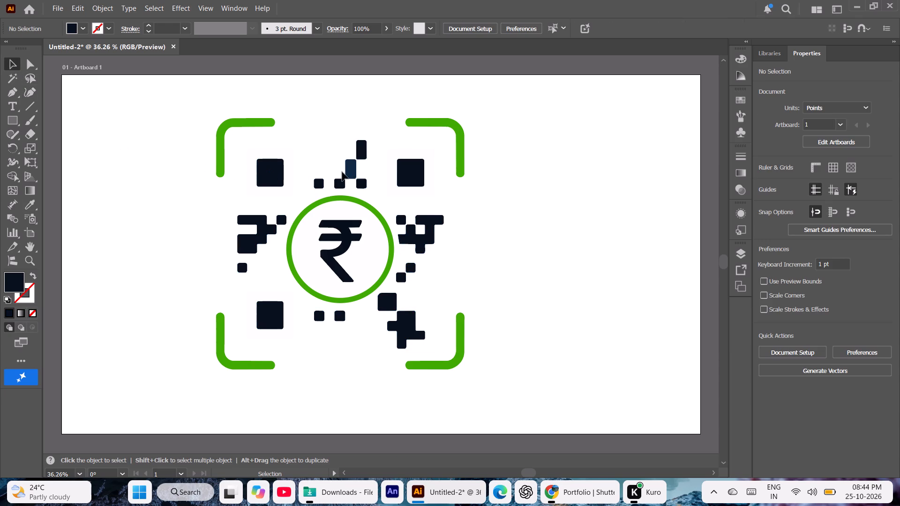
Recolor the remaining lighter navy vertical module above the ring with the near-black navy sampled from a corner square.
click(348, 172)
key(i)
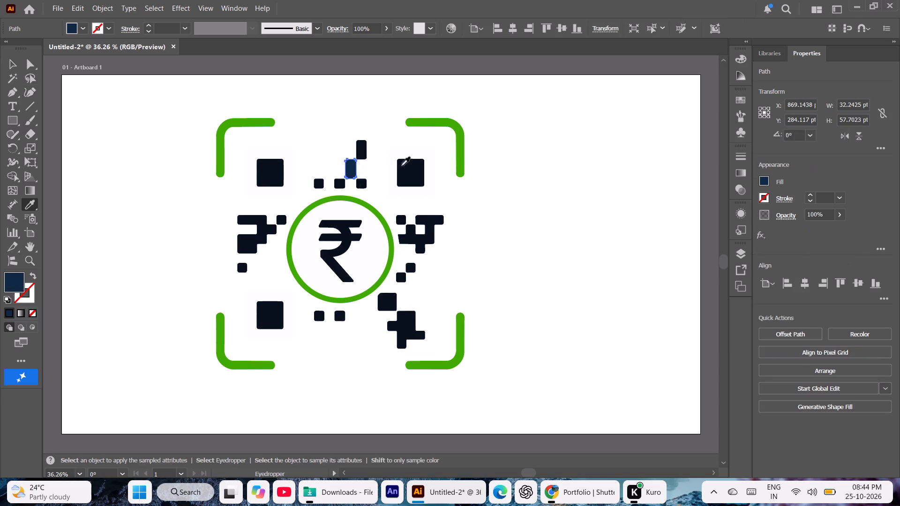
click(404, 170)
click(9, 60)
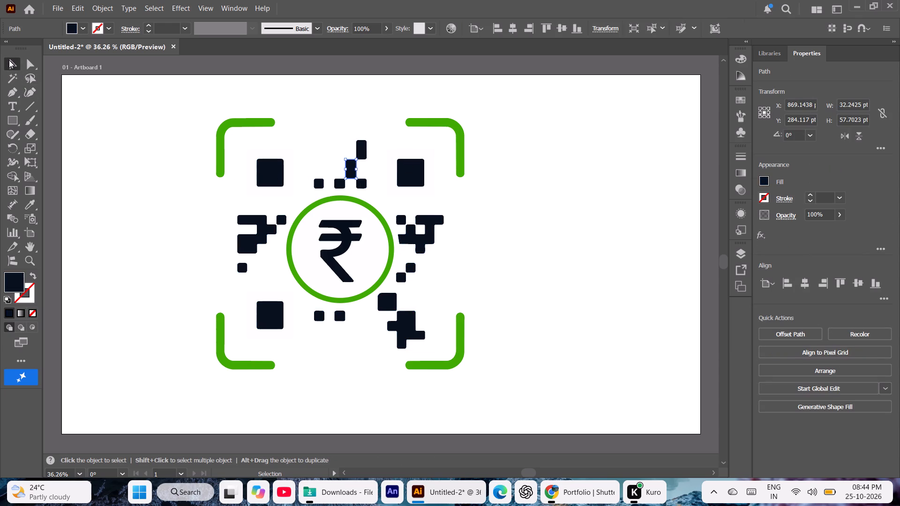
click(124, 181)
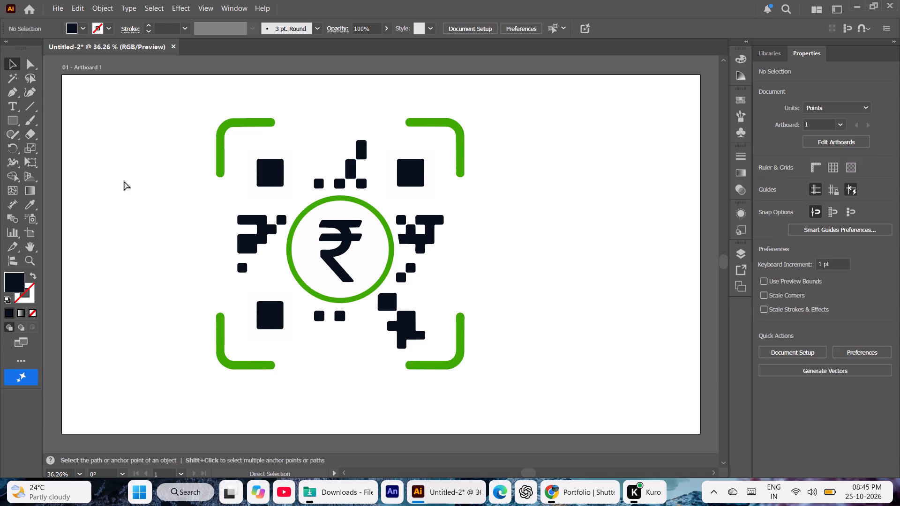
Enlarge Artboard 1 proportionally from its lower-right corner to about four and a half times its width and height.
key(ctrl+minus)
key(ctrl+minus)
key(ctrl+minus)
key(ctrl+minus)
key(ctrl+minus)
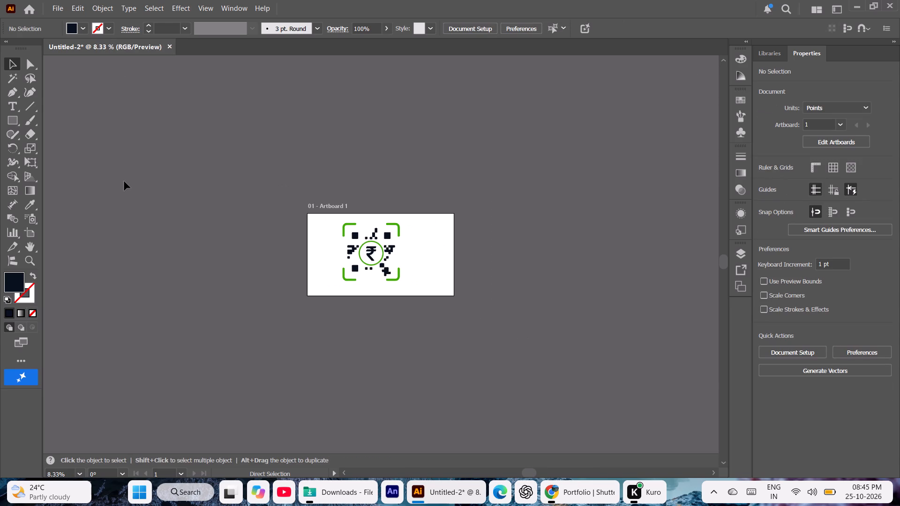
click(34, 246)
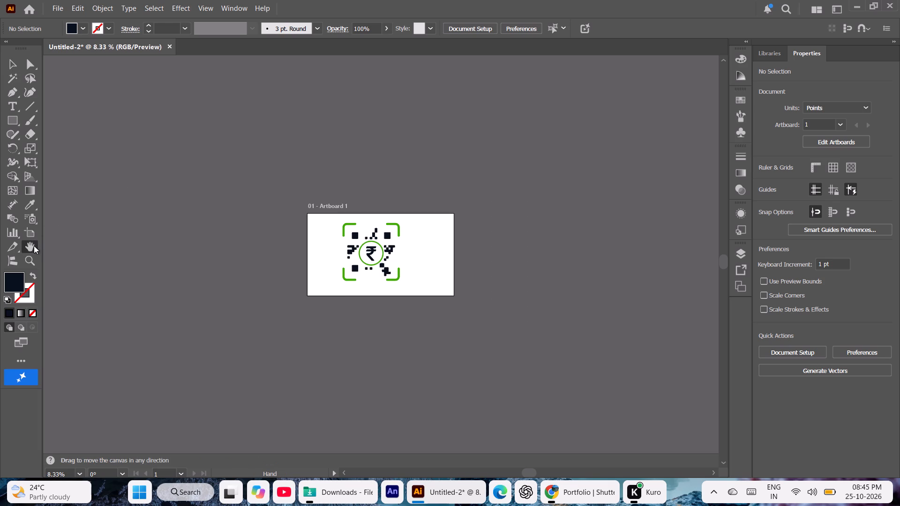
drag(314, 223, 100, 150)
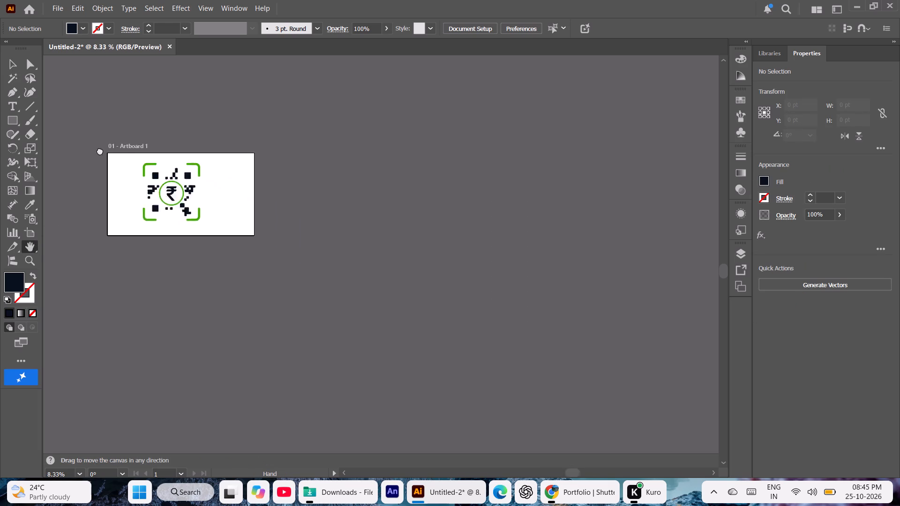
drag(100, 150, 57, 75)
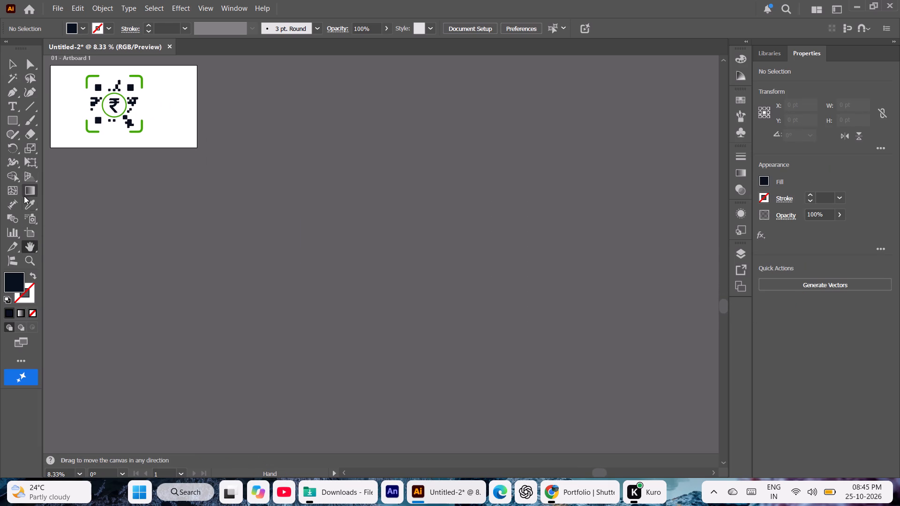
click(25, 230)
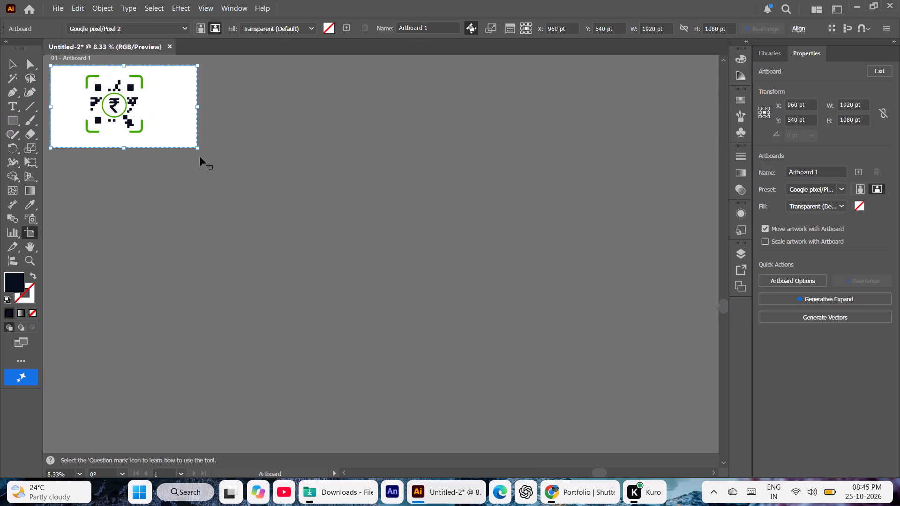
shift+drag(198, 148, 262, 209)
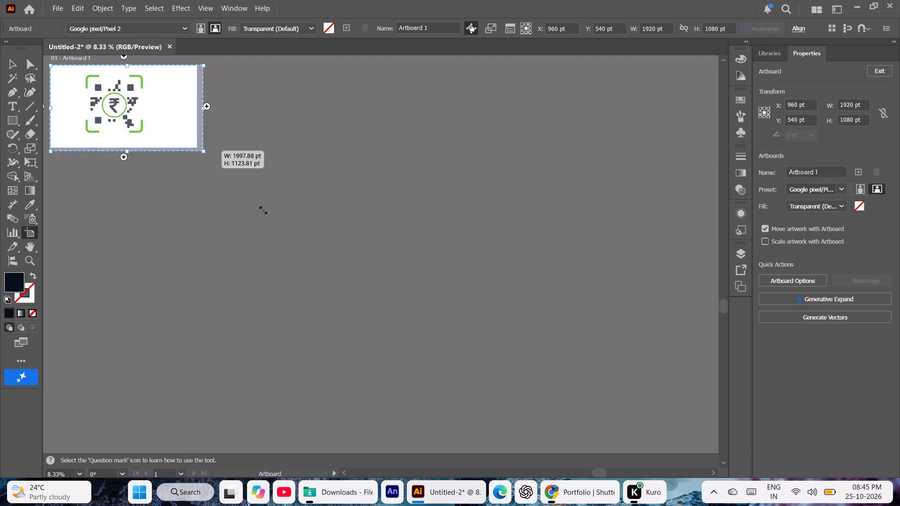
shift+drag(262, 209, 638, 437)
Scale all the QR artwork up proportionally to about three quarters of the artboard's height and move it near the artboard's centre.
click(14, 68)
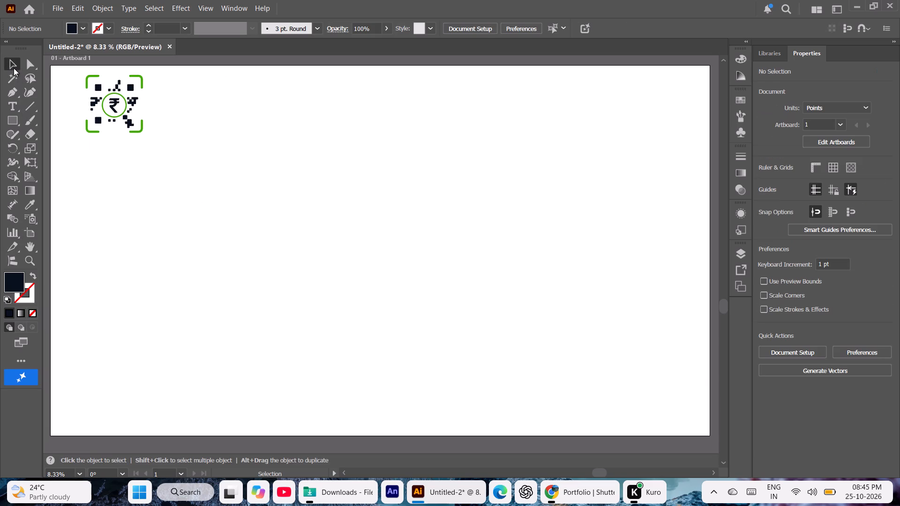
key(ctrl+a)
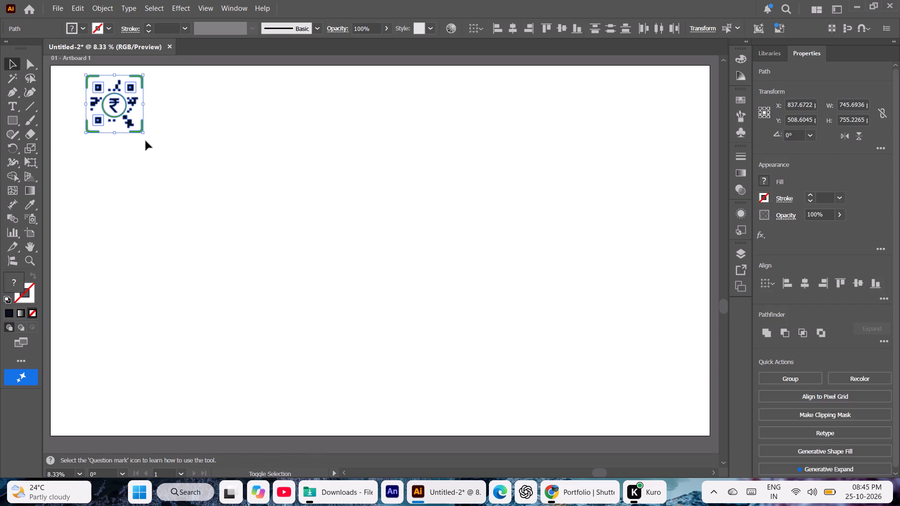
shift+drag(144, 135, 395, 328)
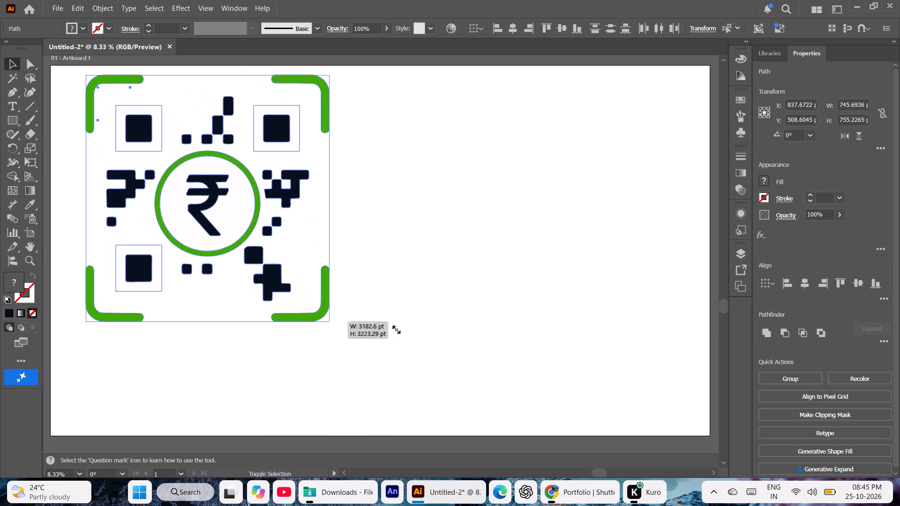
shift+drag(395, 328, 431, 348)
drag(244, 233, 385, 267)
click(587, 291)
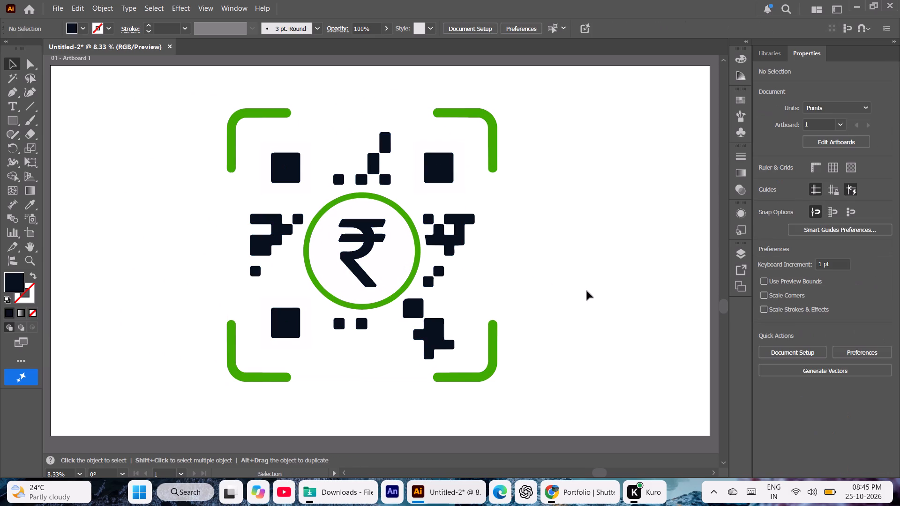
Save the QR artwork in Downloads as an Illustrator EPS file named "rupee qr".
key(ctrl+s)
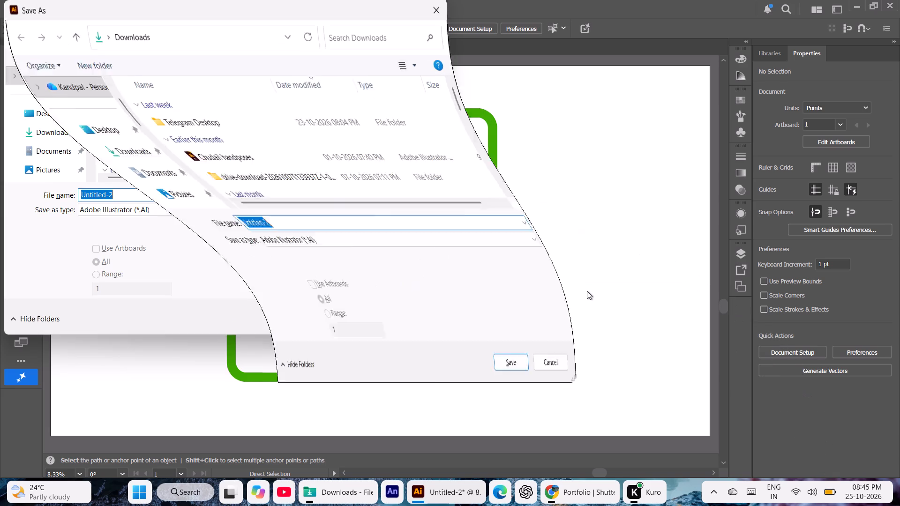
click(58, 138)
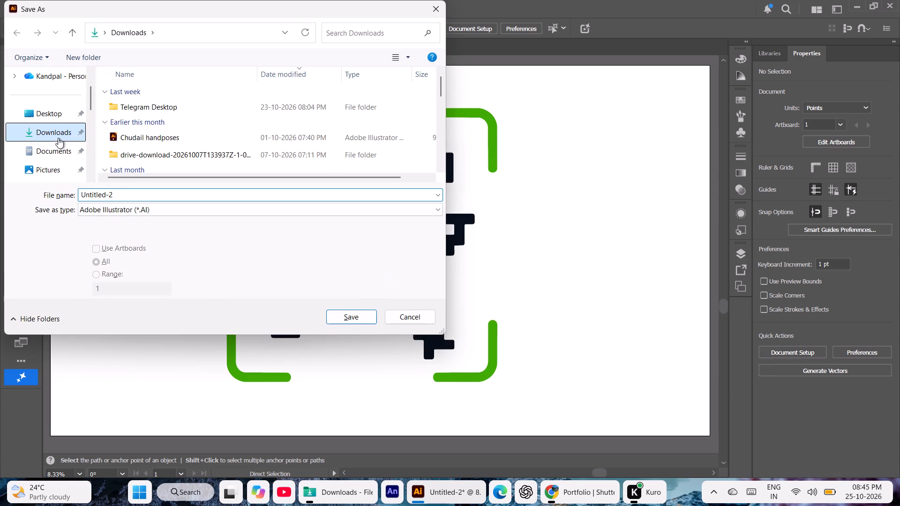
click(112, 194)
key(BackSpace)
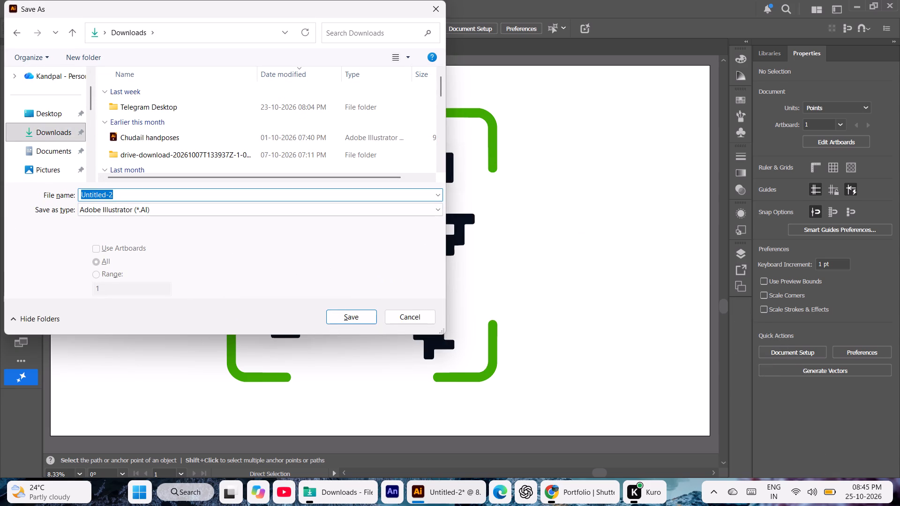
text(rupee)
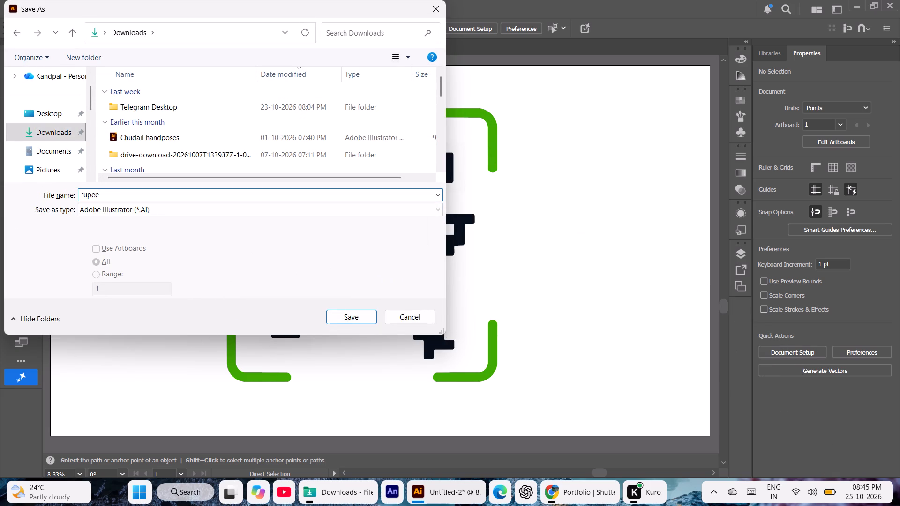
key(space)
text(qr)
key(space)
click(138, 213)
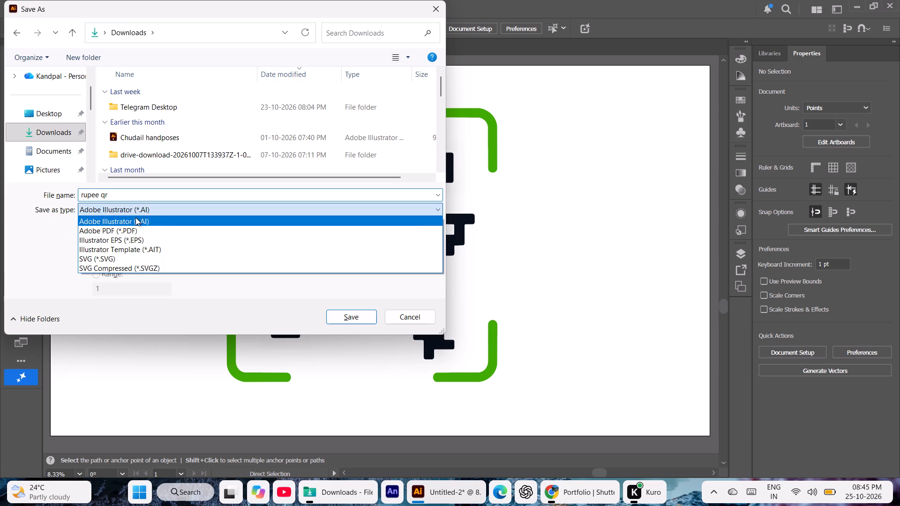
click(127, 242)
click(345, 318)
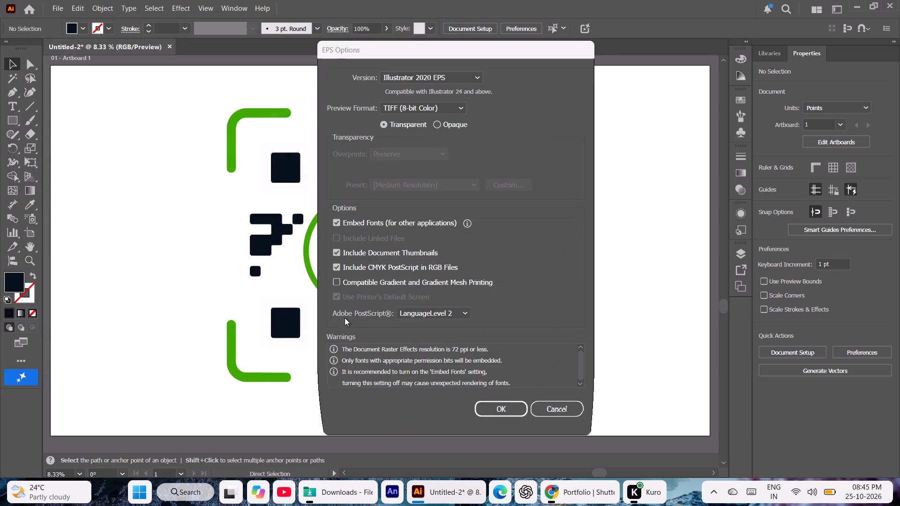
Set the EPS version to Illustrator 10 EPS and complete the save.
click(474, 77)
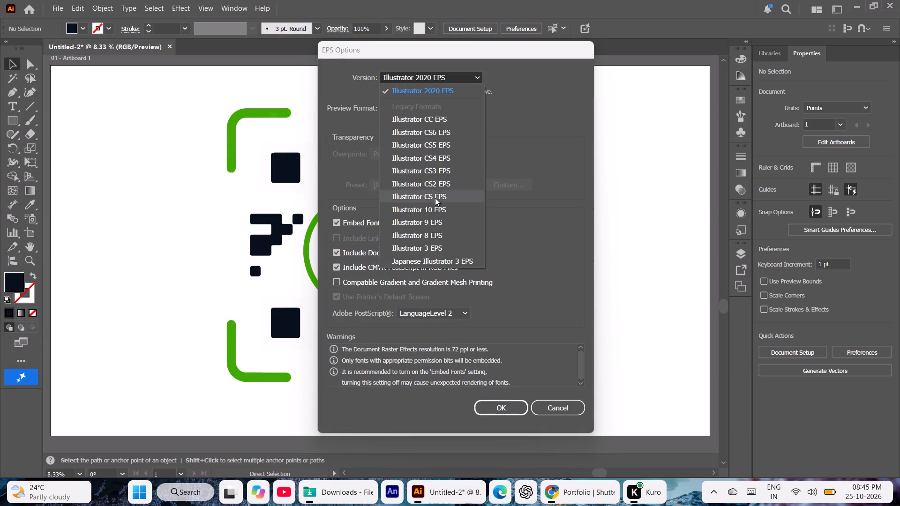
click(436, 206)
key(Return)
key(Return)
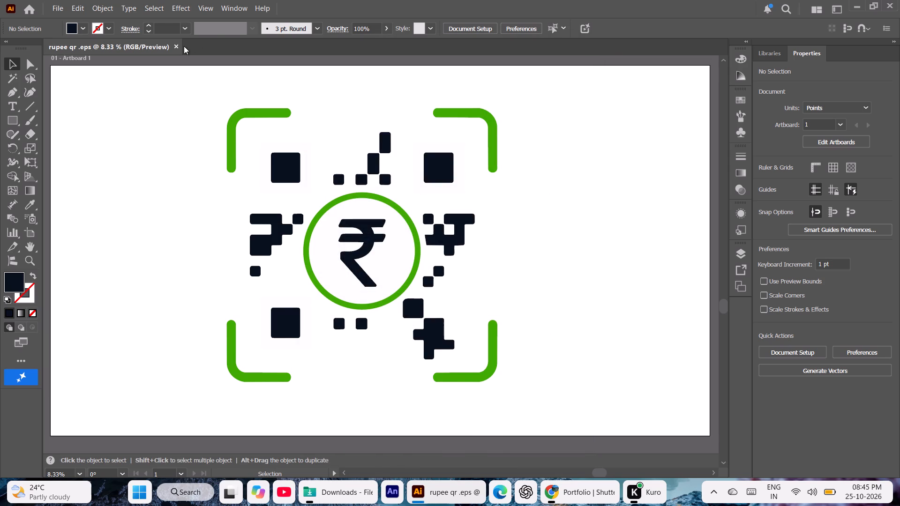
Create a new 1920 x 1080 pt RGB document and close the saved rupee qr document.
click(58, 10)
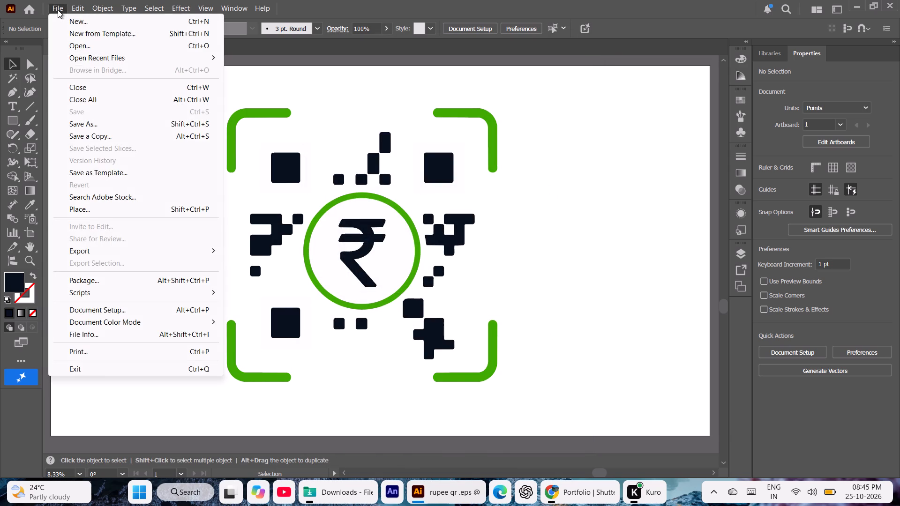
click(89, 15)
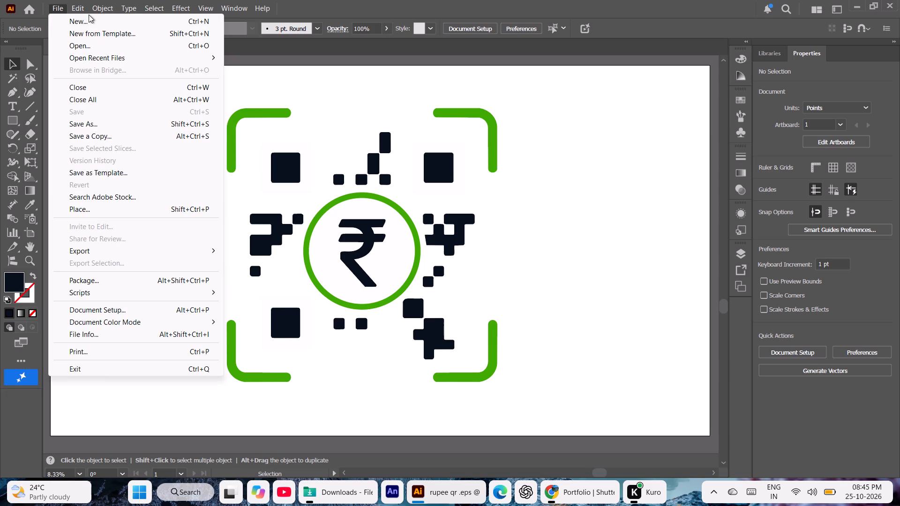
click(89, 19)
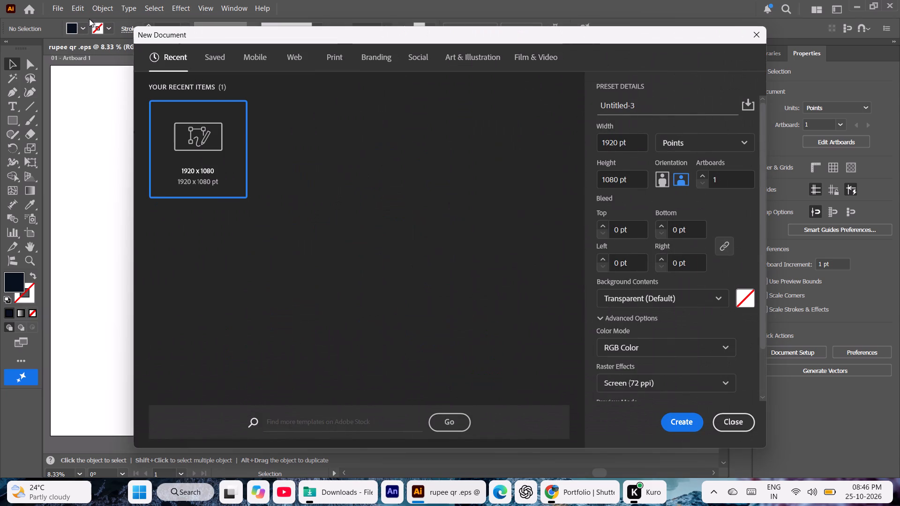
key(Return)
click(673, 418)
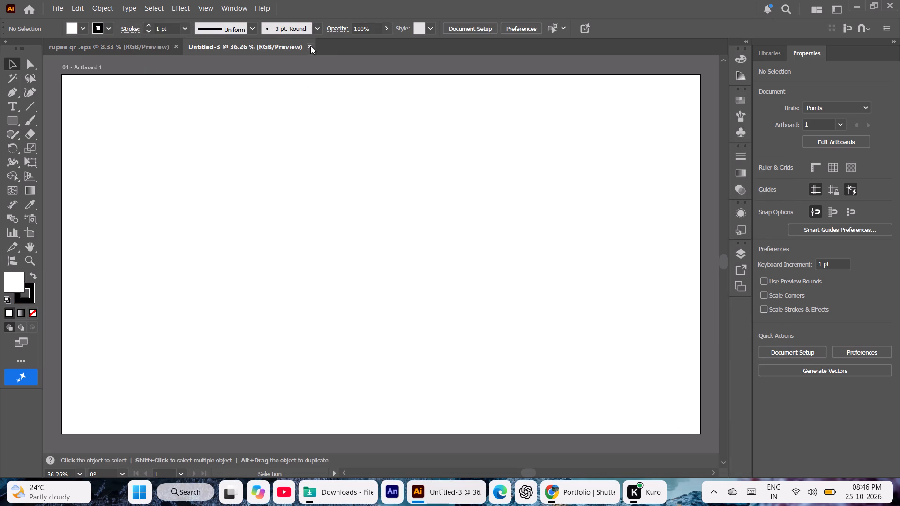
click(176, 47)
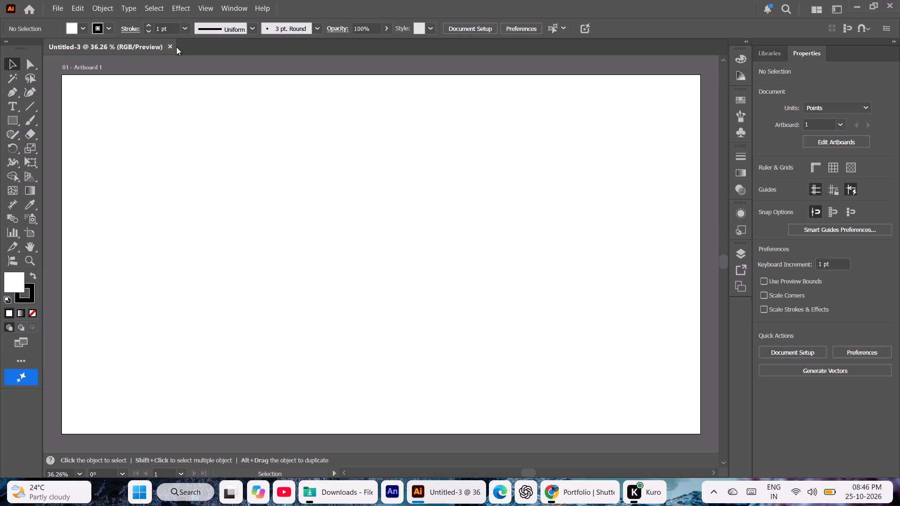
Switch to File Explorer and delete the QR code source PNG from Downloads.
click(340, 502)
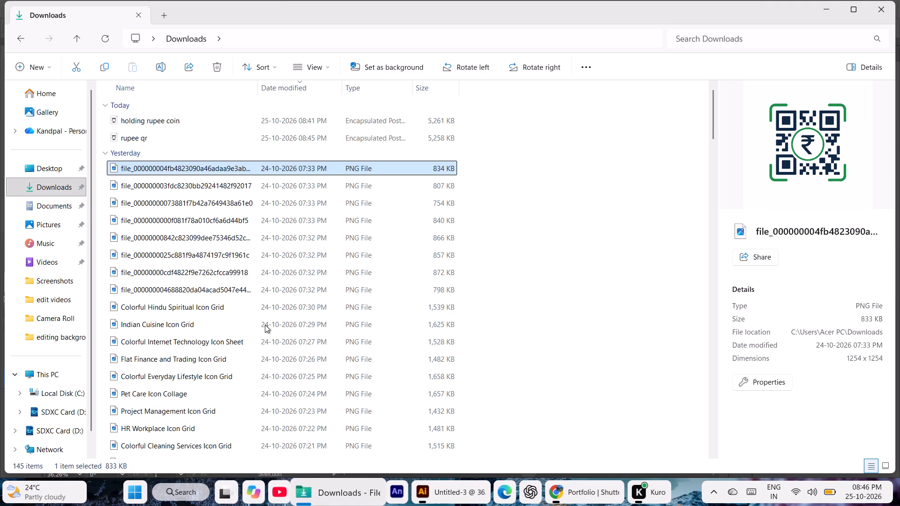
click(220, 76)
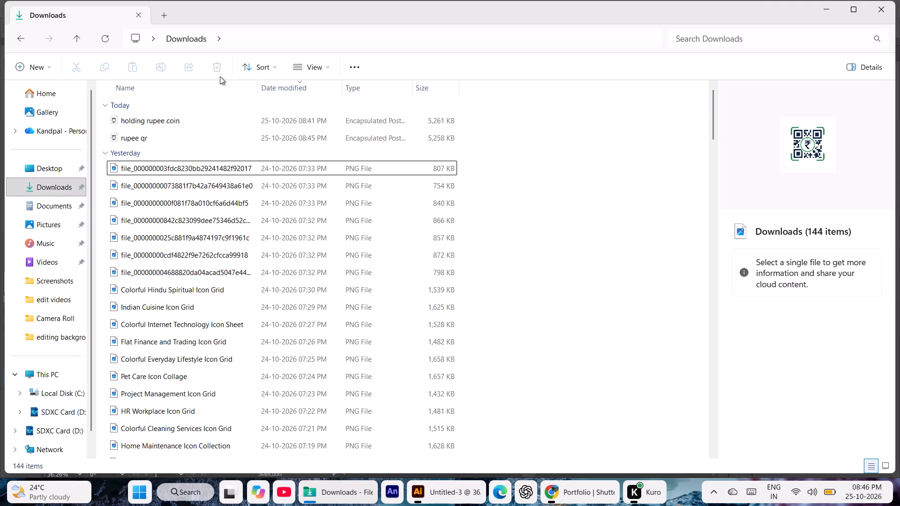
Place the PNG of the rupee symbol circled by green and navy arrows from Downloads onto the new Illustrator artboard.
click(199, 170)
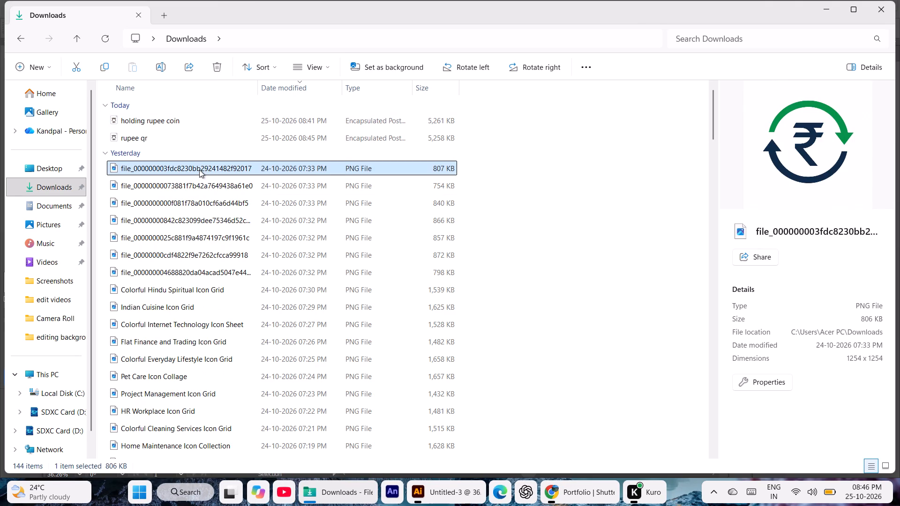
drag(199, 170, 442, 503)
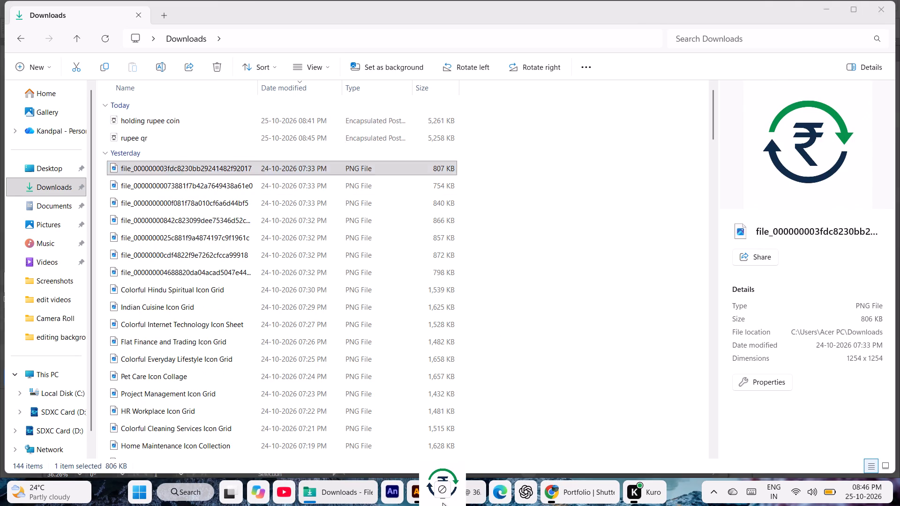
drag(442, 503, 387, 239)
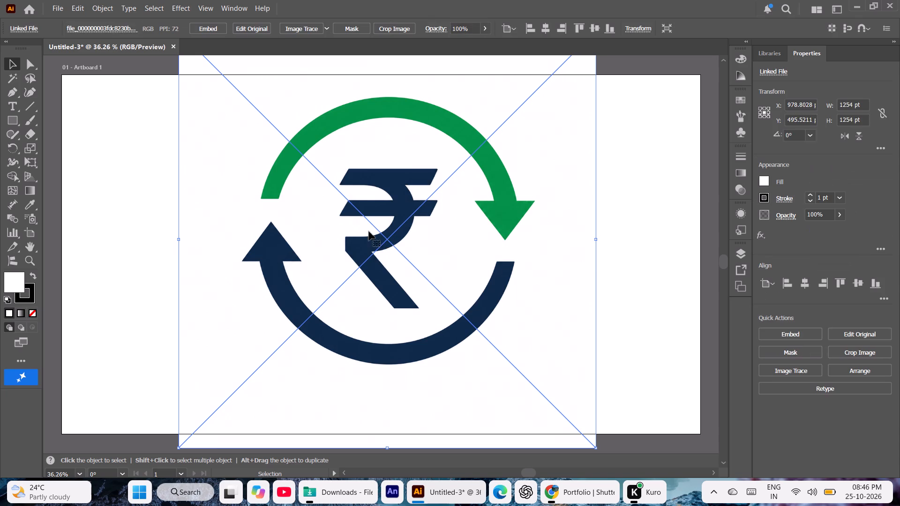
Image Trace the placed rupee arrows picture with the Low Fidelity Photo preset.
click(240, 14)
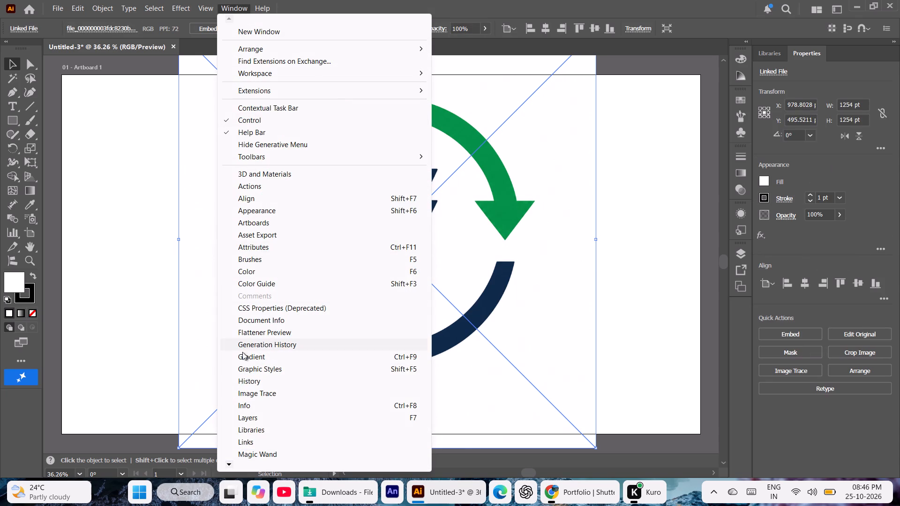
click(263, 390)
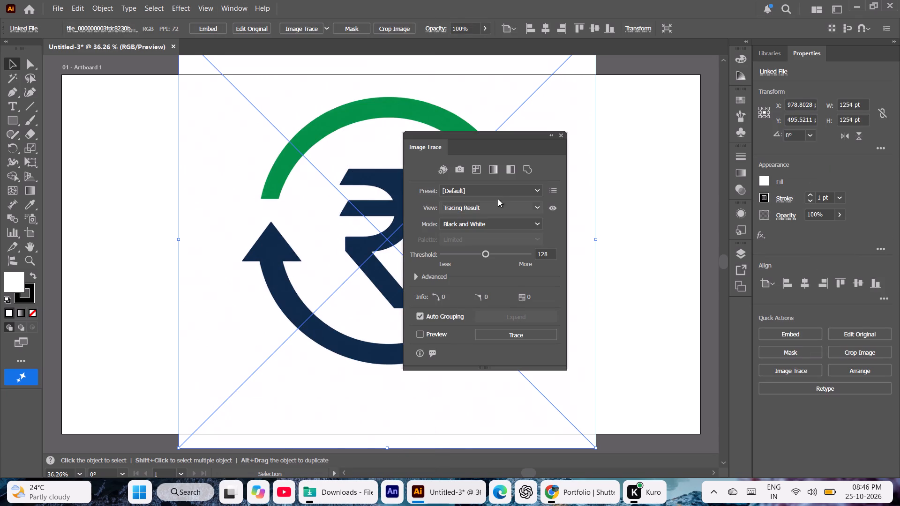
click(528, 191)
click(486, 250)
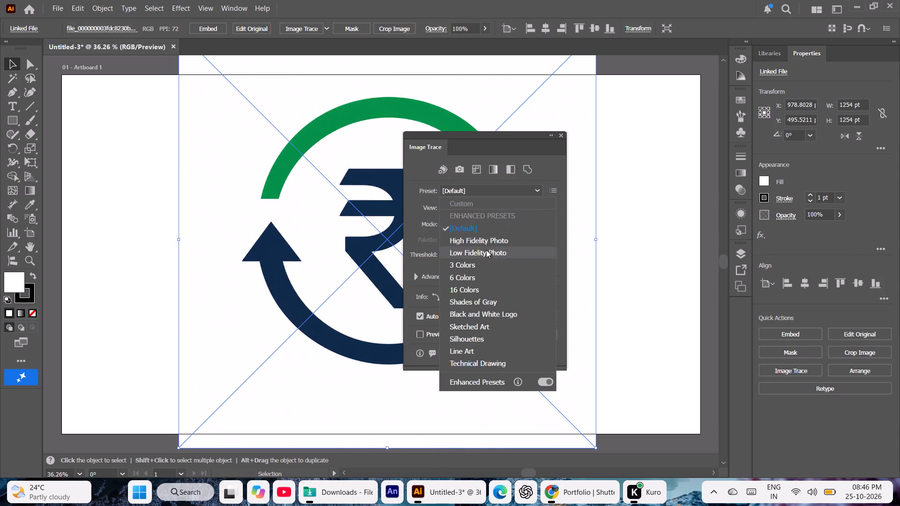
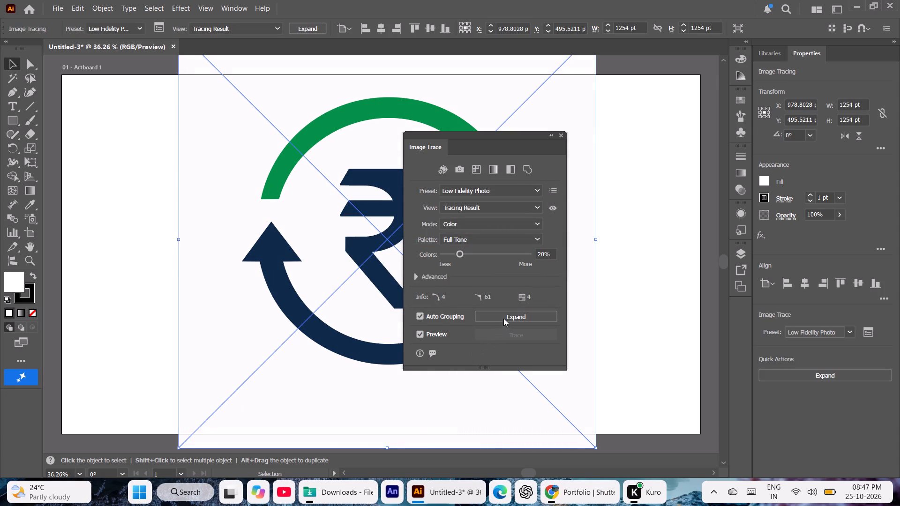
Expand the rupee arrows tracing into vector paths and ungroup them.
click(504, 313)
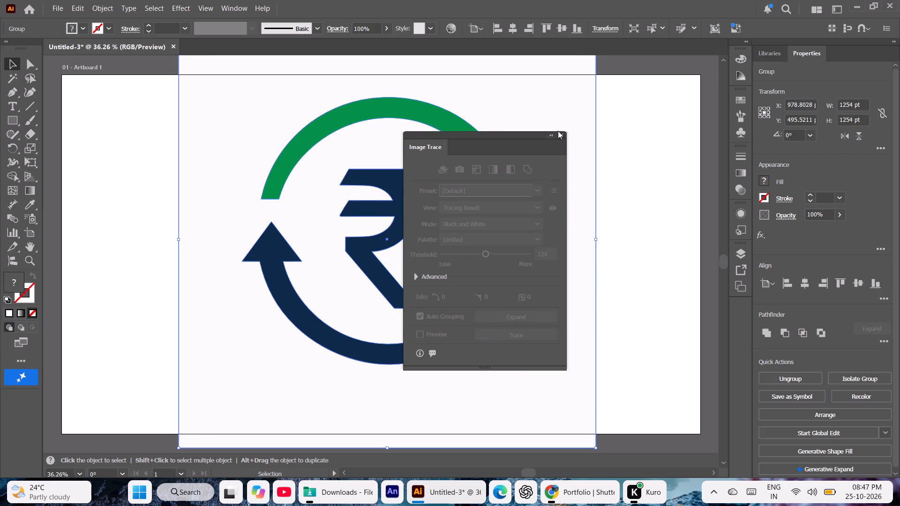
click(560, 133)
right_click(560, 133)
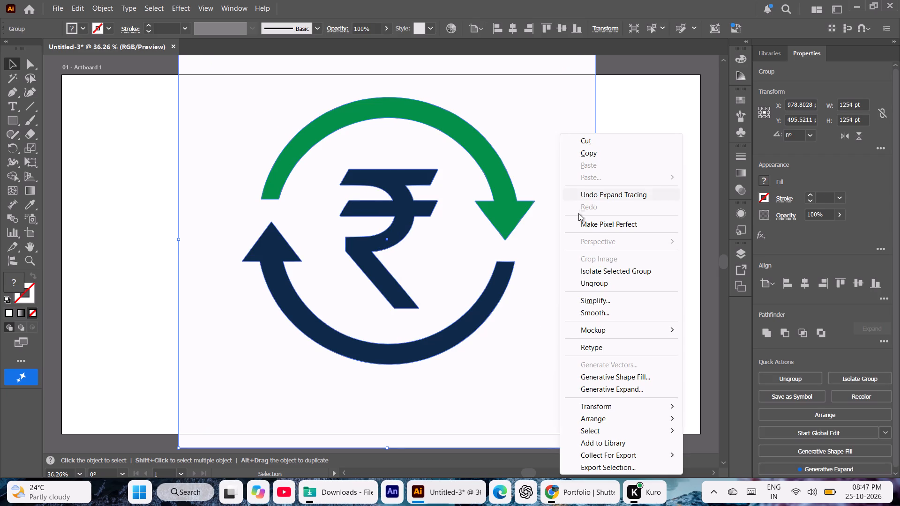
click(585, 283)
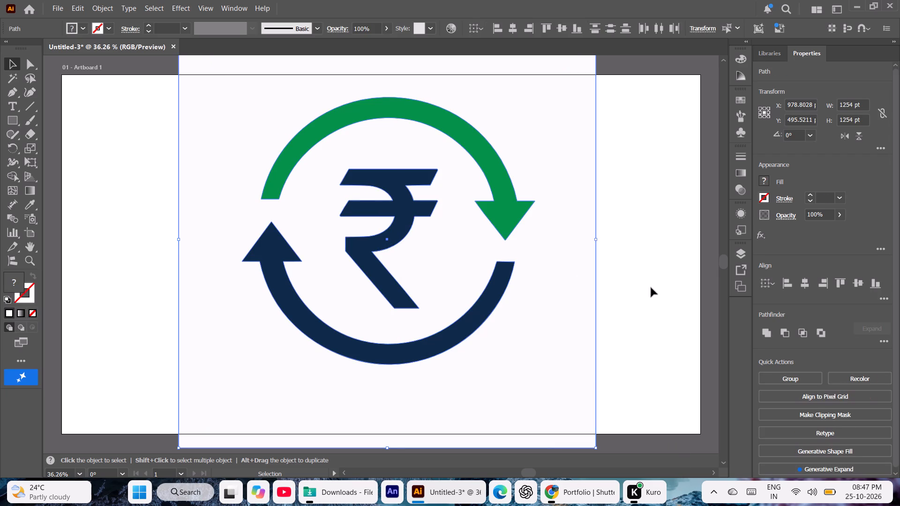
Delete the off-white background square behind the rupee arrows artwork.
click(651, 288)
click(570, 286)
key(Delete)
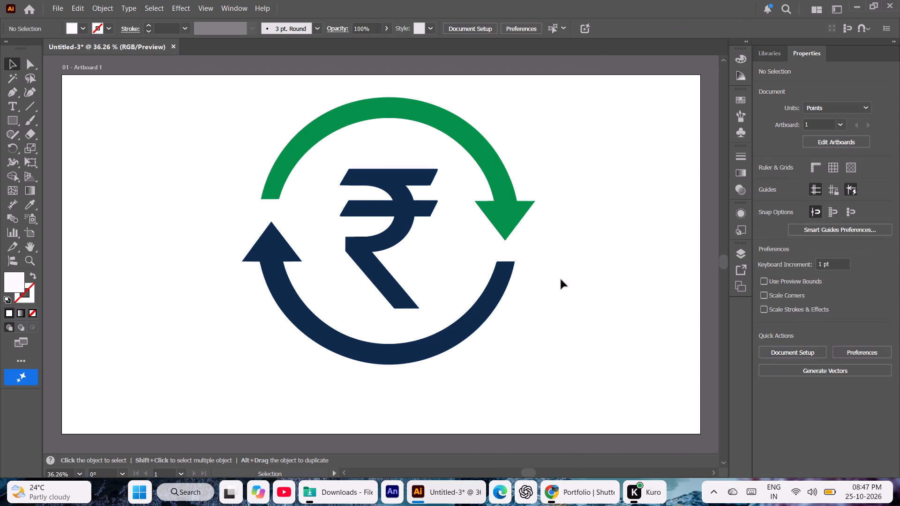
Recolor the upper arrow with the brighter green from the recent colors.
click(508, 215)
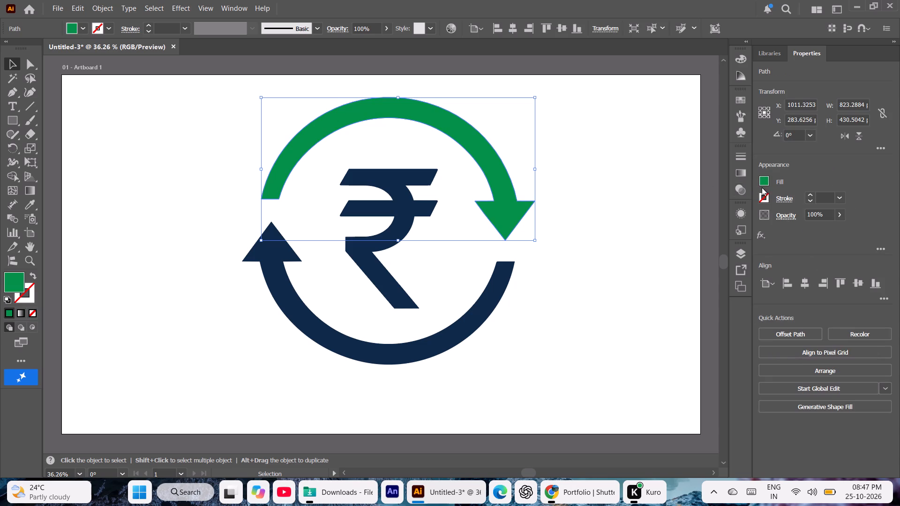
click(763, 183)
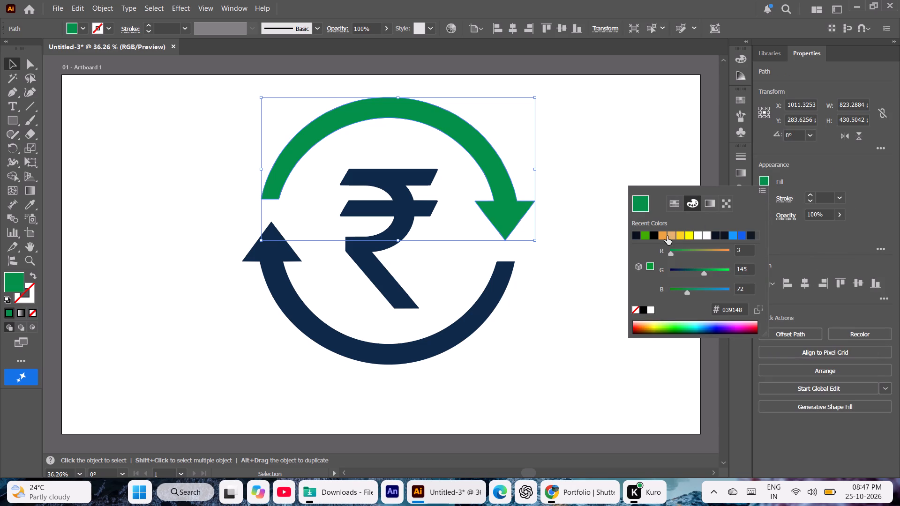
click(645, 235)
double_click(586, 149)
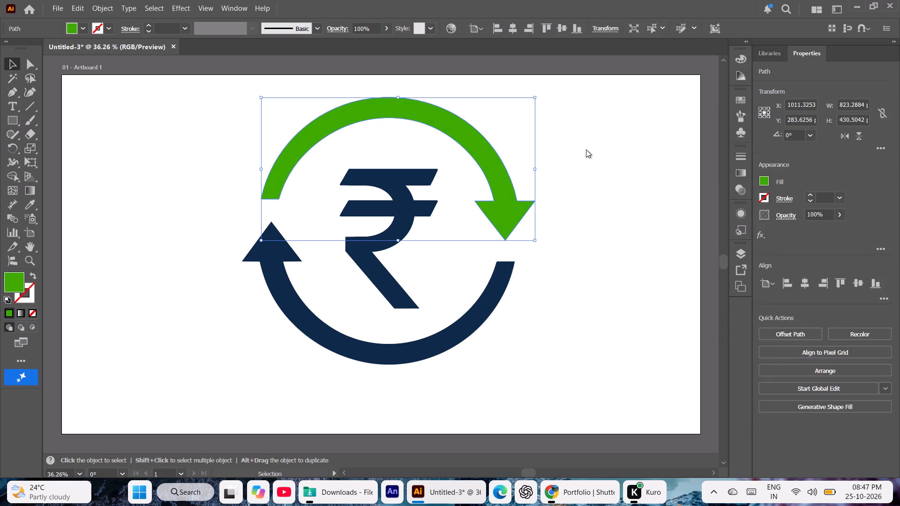
Fill the lower navy arrow with black (000000).
click(503, 280)
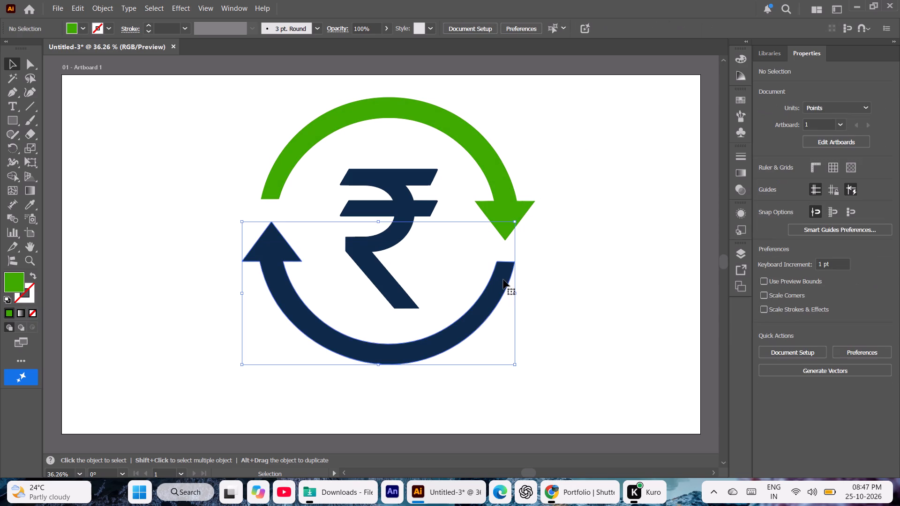
click(760, 181)
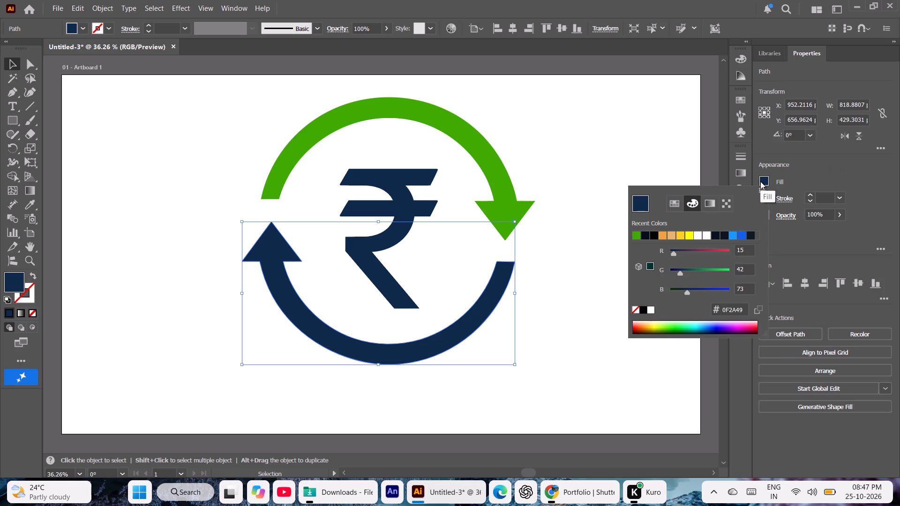
click(656, 235)
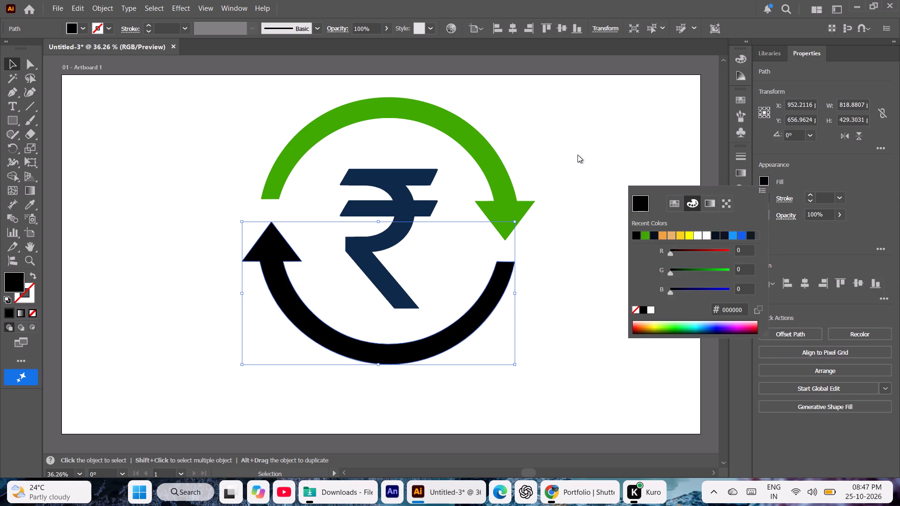
double_click(577, 153)
Recolor the central rupee symbol deep blue, RGB 16, 0, 191.
click(409, 207)
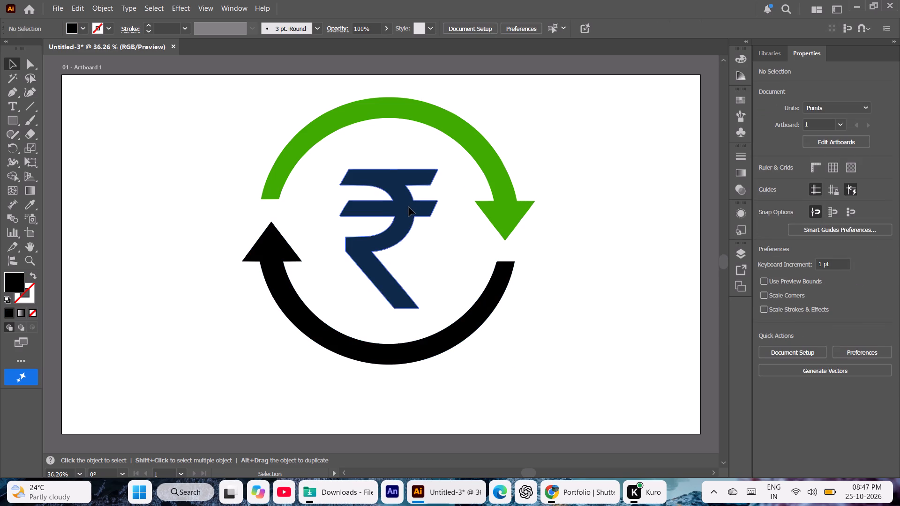
click(764, 180)
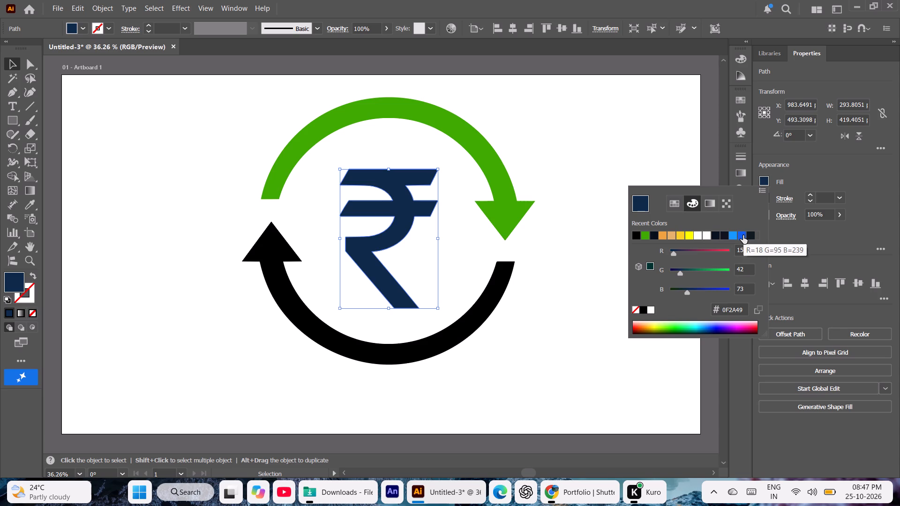
click(743, 235)
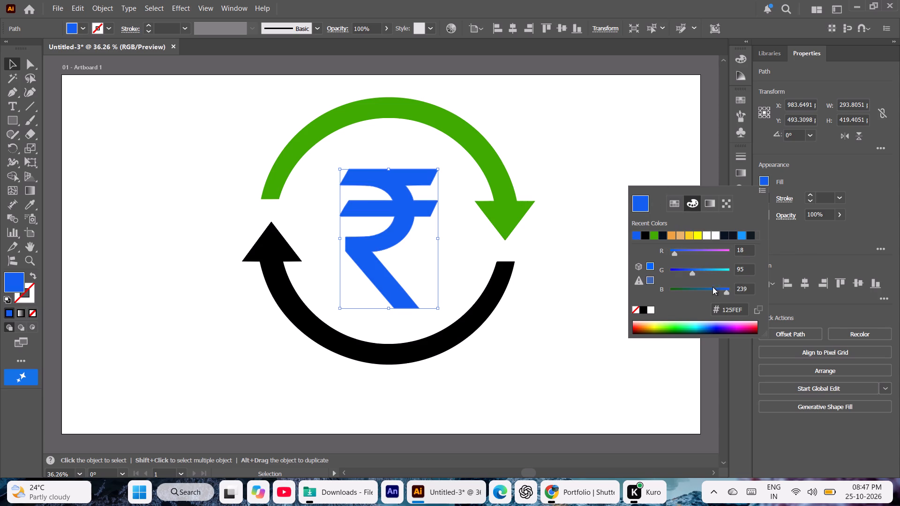
click(717, 328)
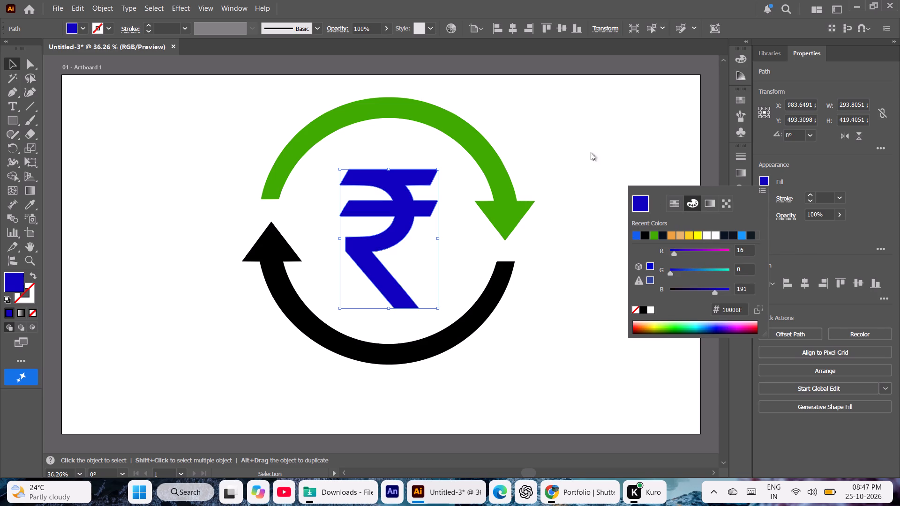
double_click(583, 125)
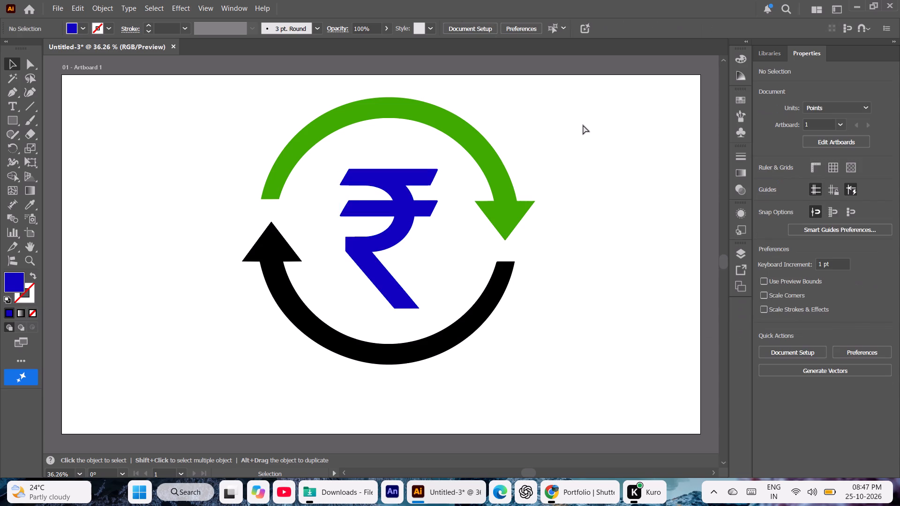
Enlarge the artboard proportionally from its lower-right corner to about 8654 x 4868 pt.
key(ctrl+minus)
key(ctrl+minus)
key(ctrl+minus)
key(ctrl+minus)
key(ctrl+minus)
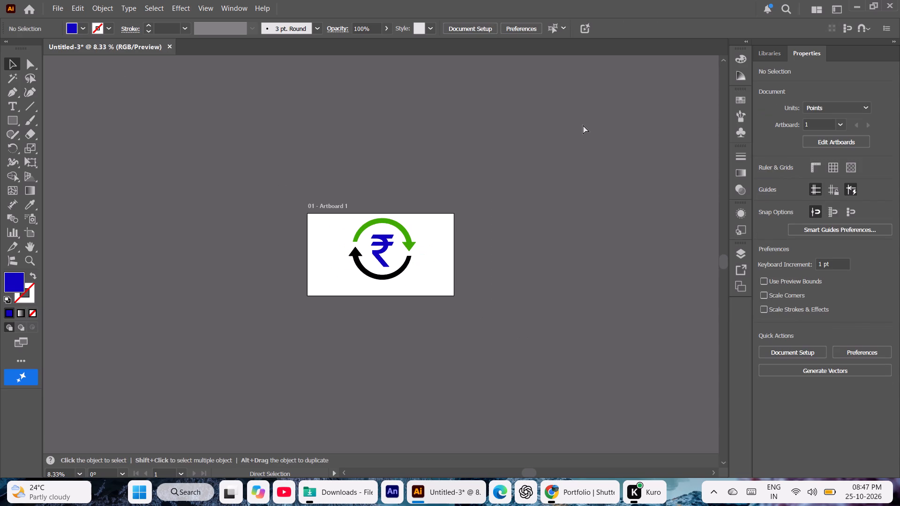
click(31, 247)
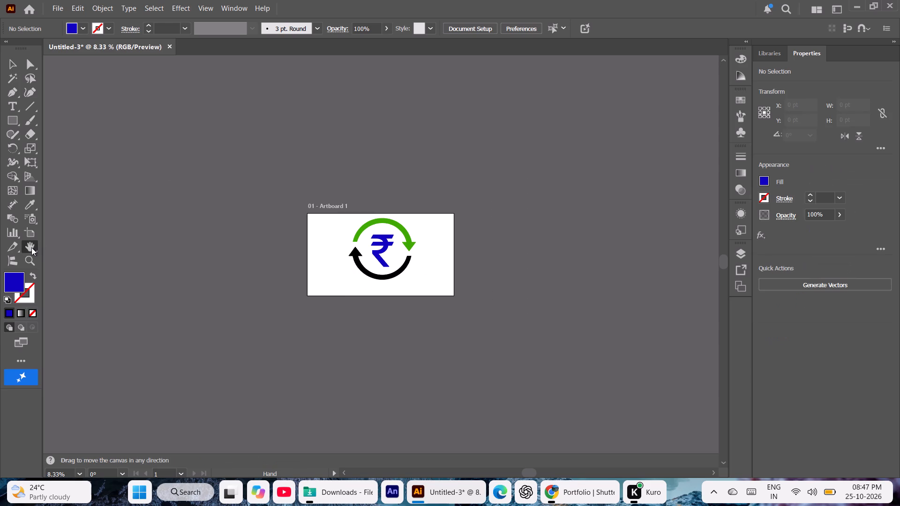
drag(326, 232, 69, 85)
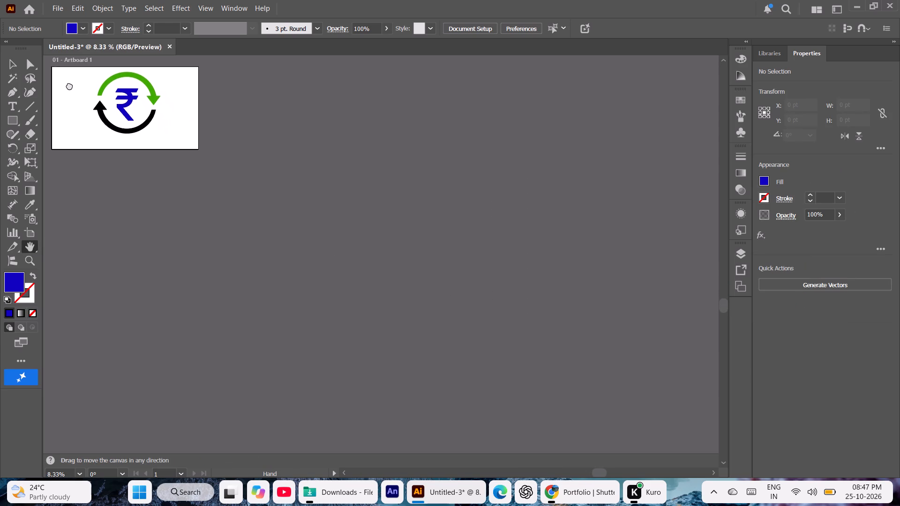
drag(69, 85, 68, 83)
click(22, 233)
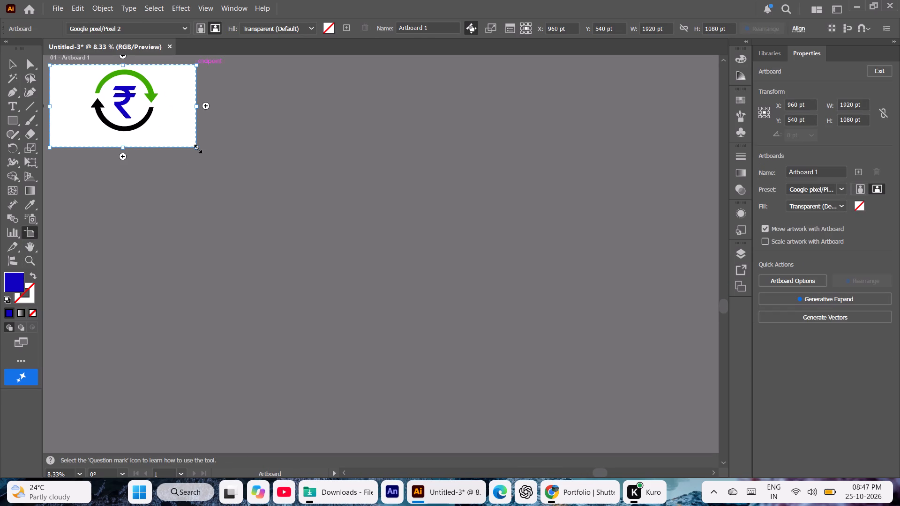
shift+drag(196, 148, 506, 395)
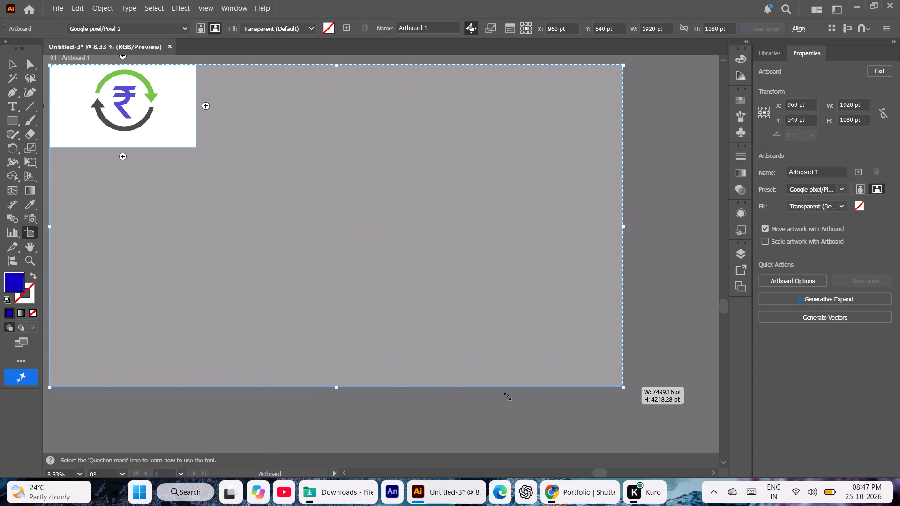
shift+drag(506, 395, 574, 437)
click(11, 60)
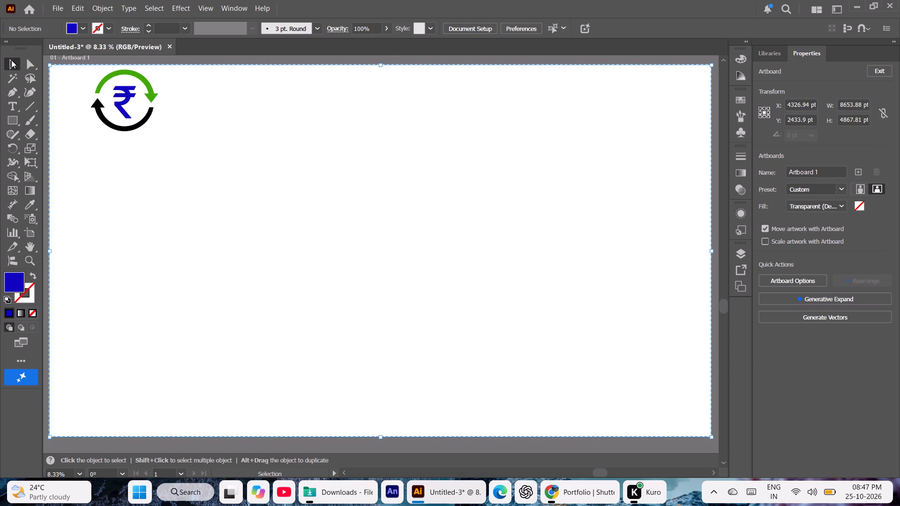
Scale all the rupee arrows artwork up proportionally to about 4239 x 3868 pt.
key(ctrl+a)
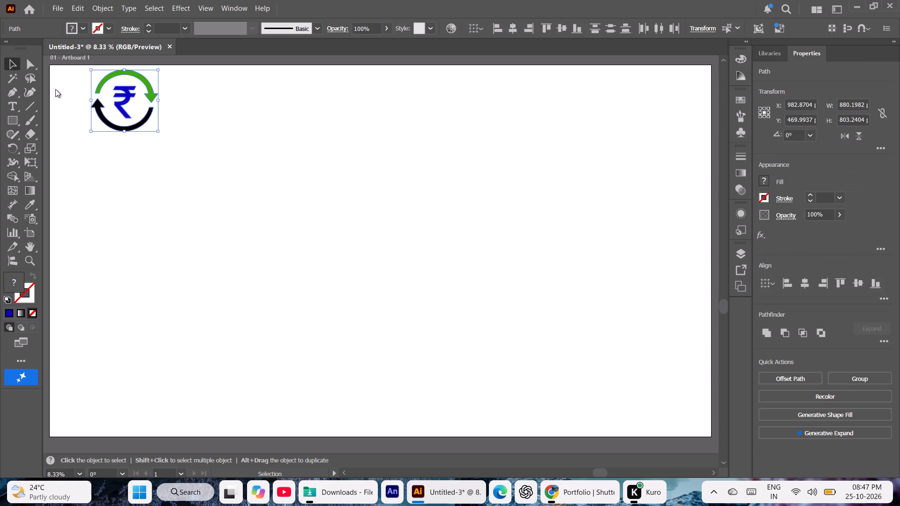
shift+drag(159, 133, 234, 179)
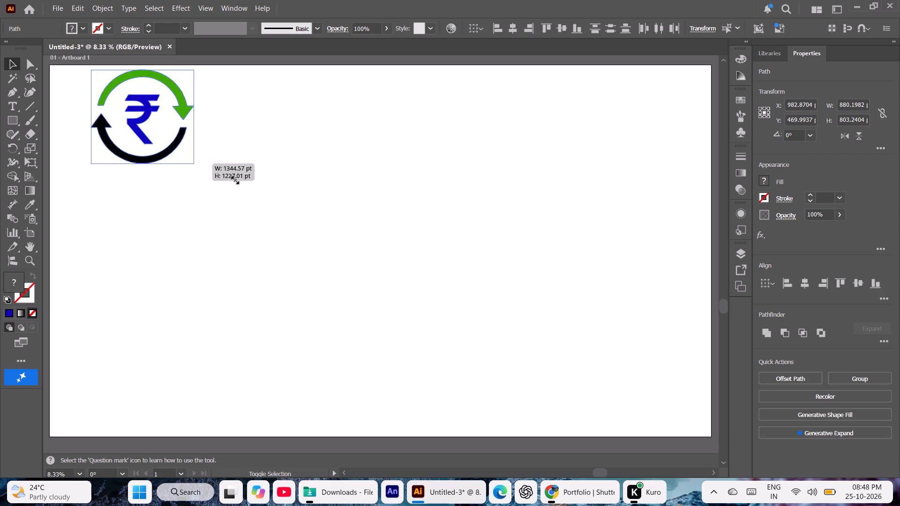
shift+drag(234, 179, 444, 347)
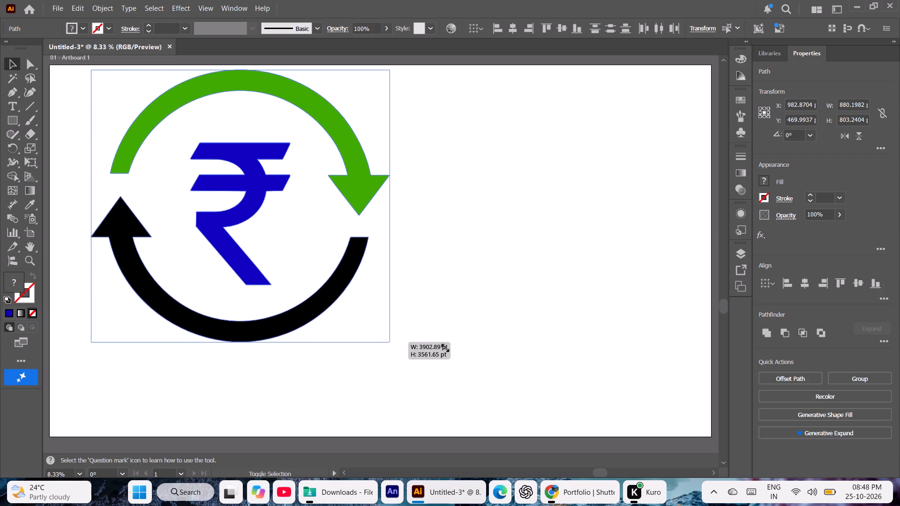
shift+drag(444, 347, 459, 363)
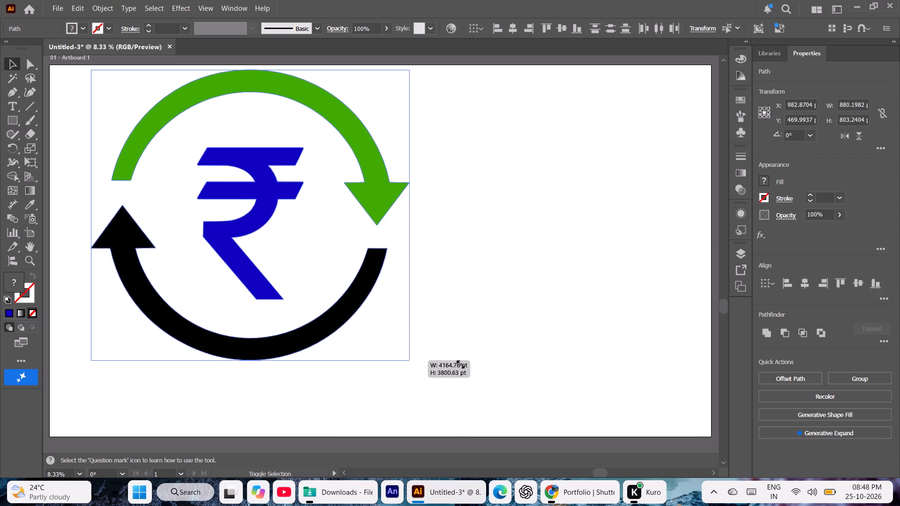
shift+drag(459, 363, 461, 365)
Move the enlarged rupee arrows artwork to roughly the middle of the artboard and deselect it.
drag(265, 196, 366, 219)
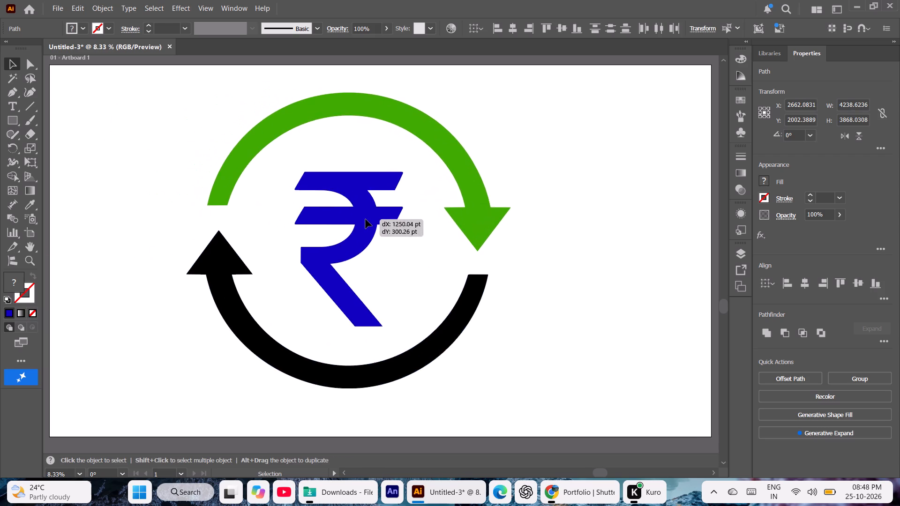
drag(366, 219, 385, 225)
click(590, 249)
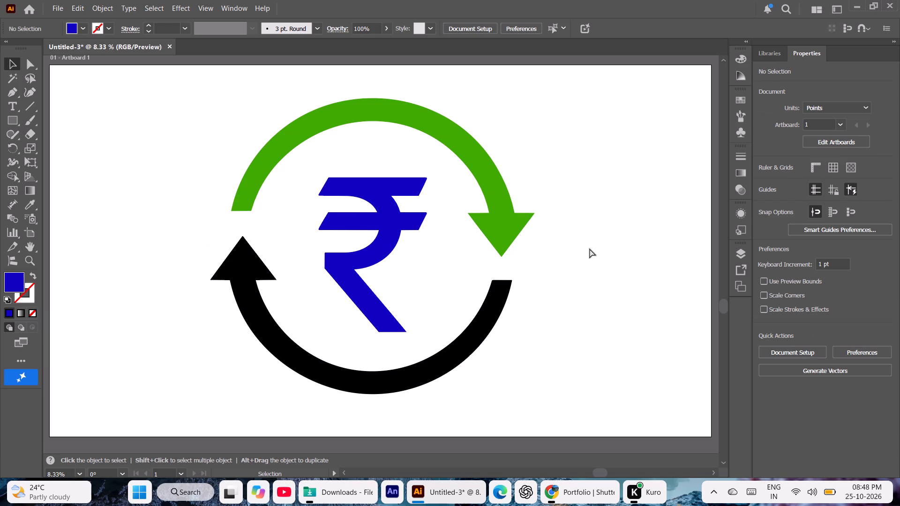
Save the document in Downloads as "arrow rupee" in Illustrator EPS format.
key(ctrl+s)
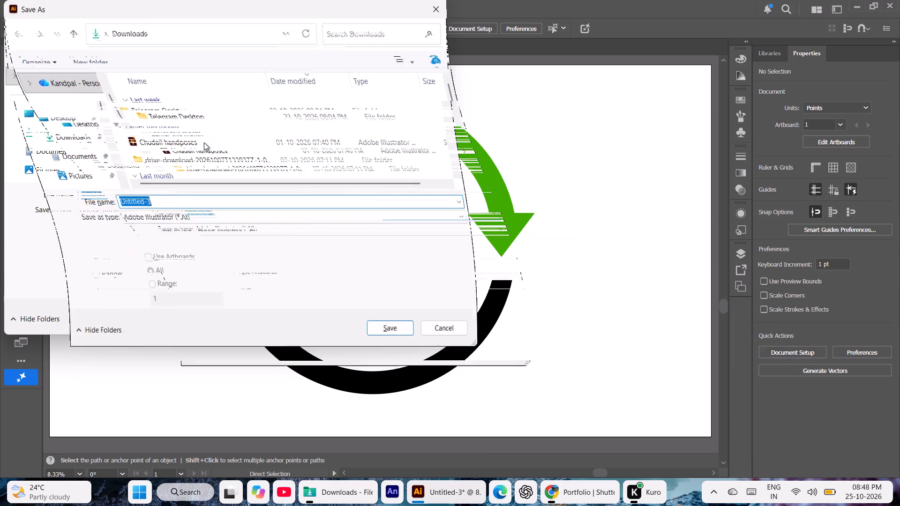
click(55, 138)
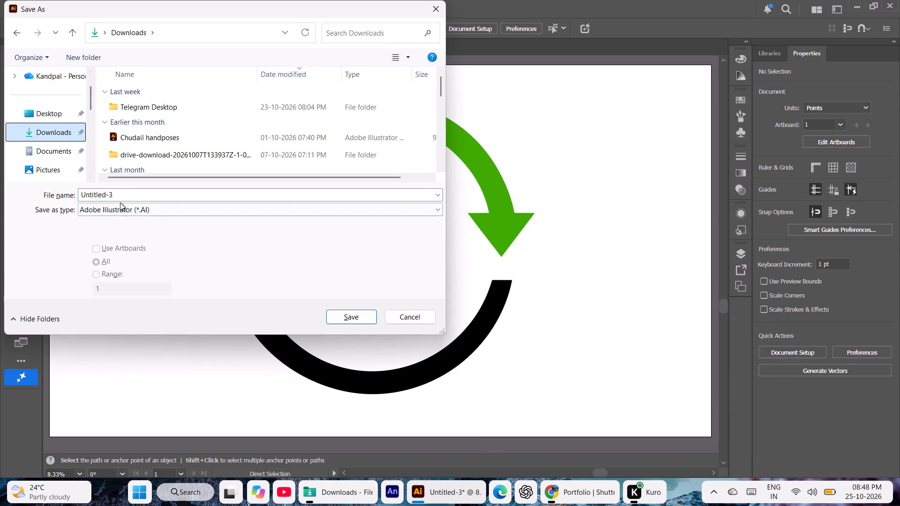
click(117, 194)
key(BackSpace)
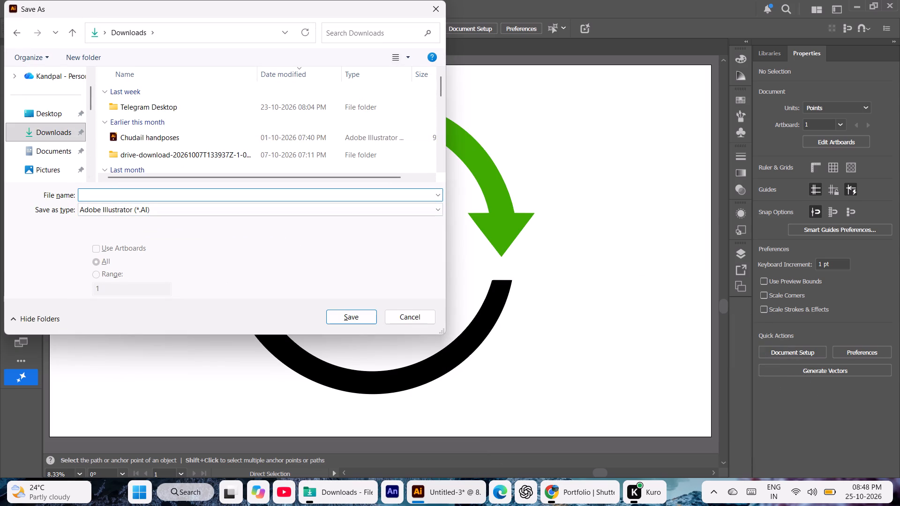
text(arrow)
key(space)
text(rupee)
key(space)
click(134, 209)
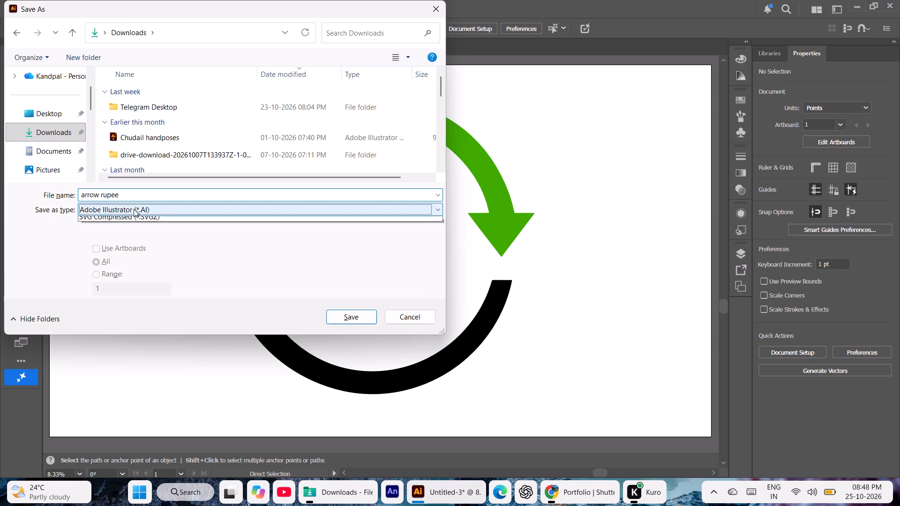
click(126, 237)
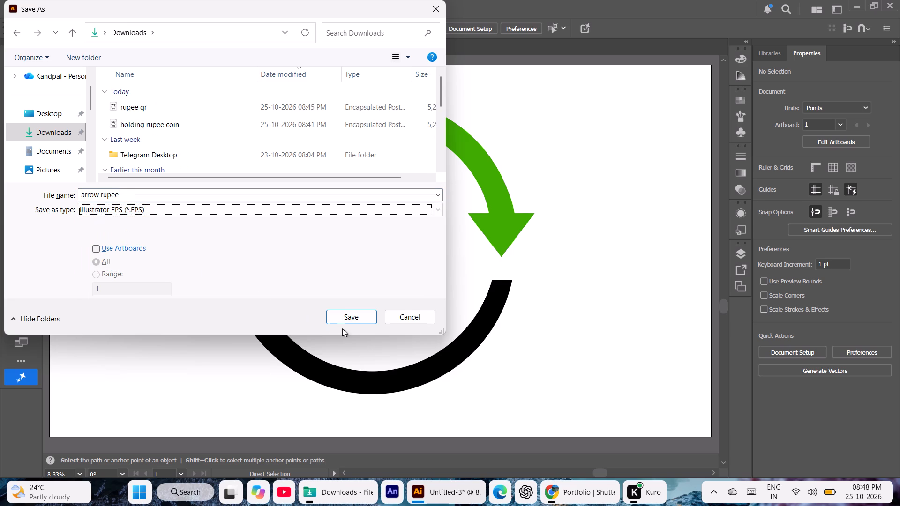
click(343, 320)
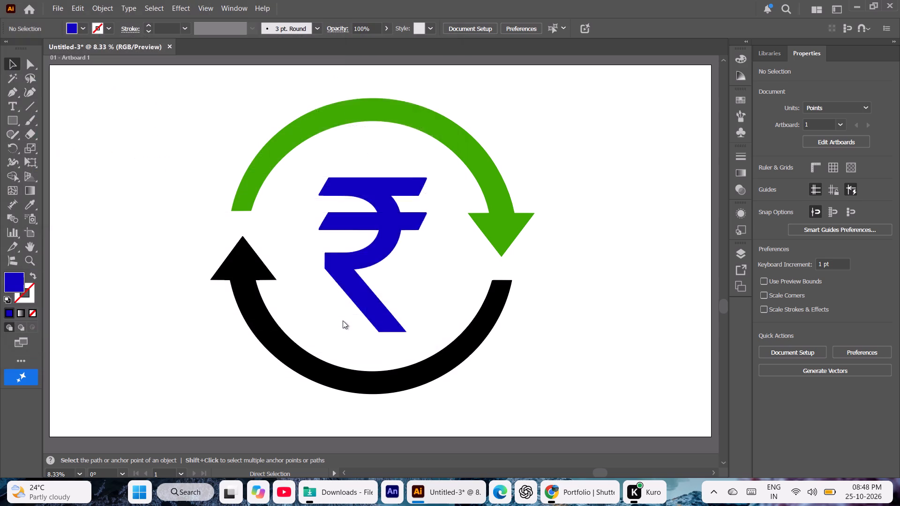
Finish saving the arrow rupee file with the version set to Illustrator 10 EPS, and close the document.
click(476, 80)
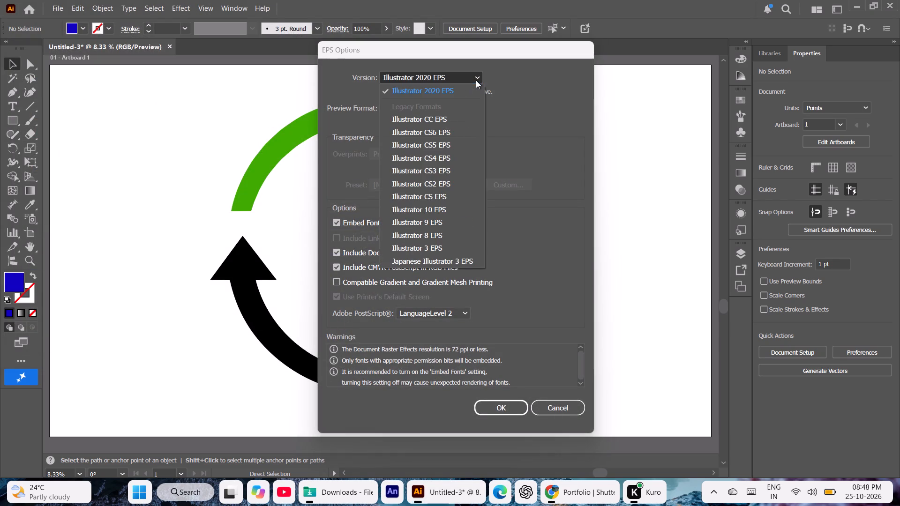
click(436, 210)
key(Return)
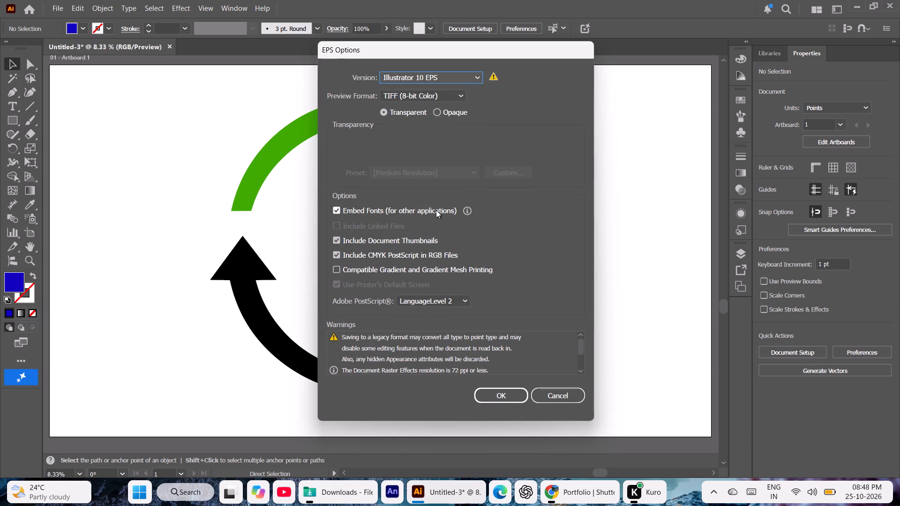
key(Return)
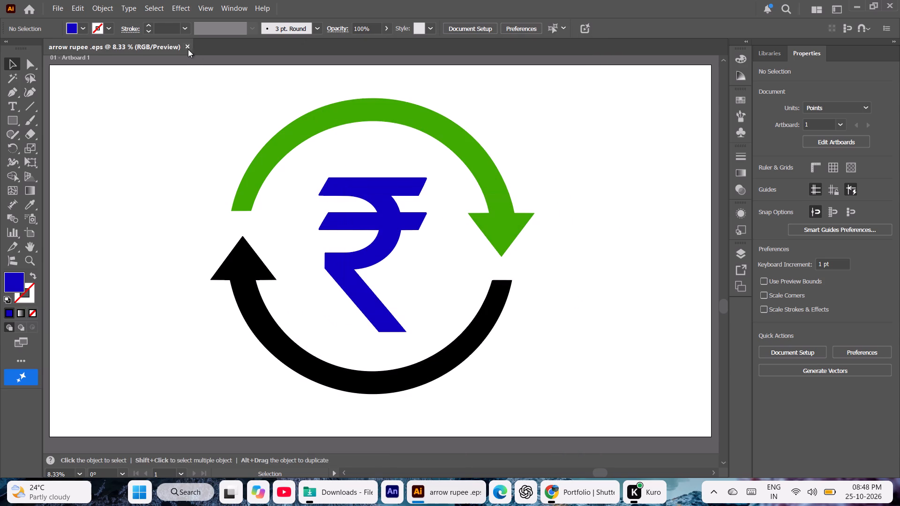
click(187, 48)
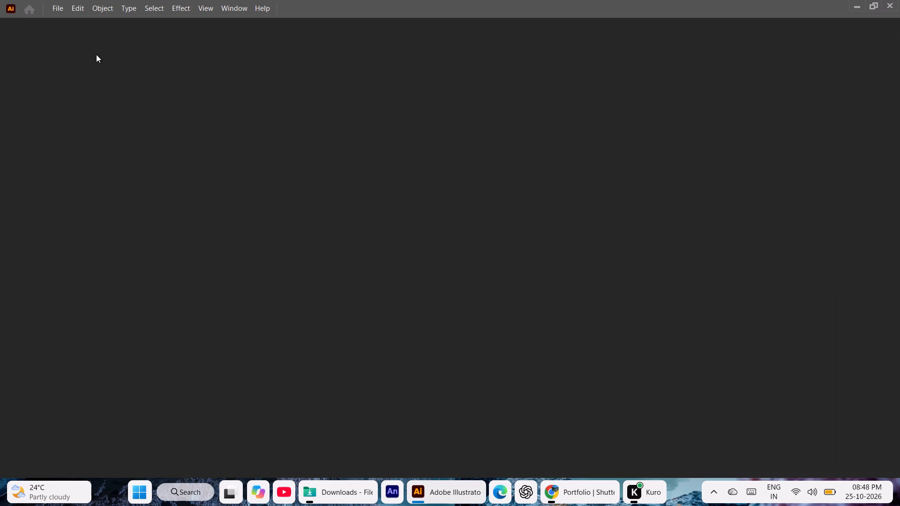
Create a new 1920 x 1080 pt document in RGB colour mode.
click(58, 8)
click(67, 22)
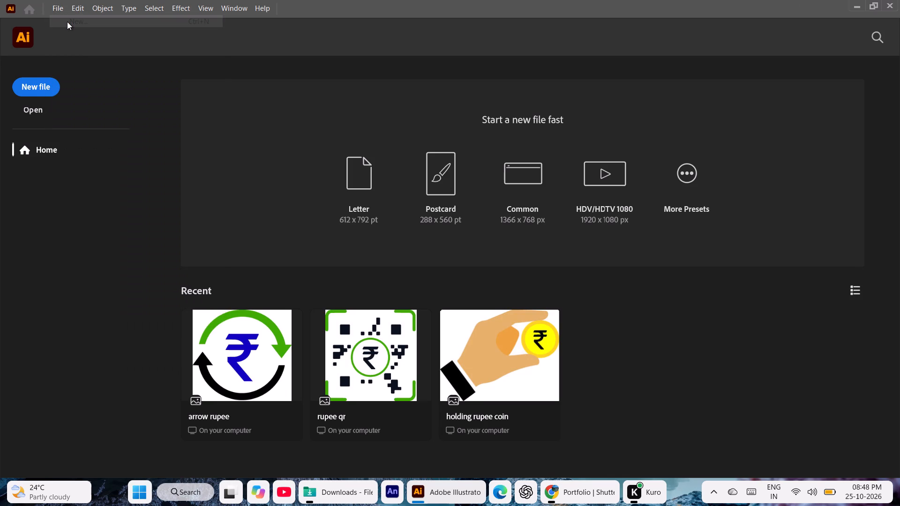
key(Return)
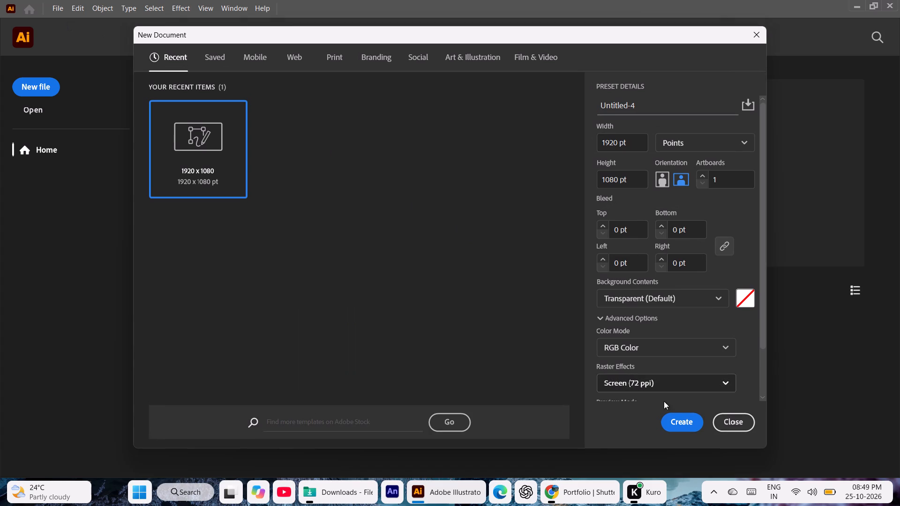
click(679, 421)
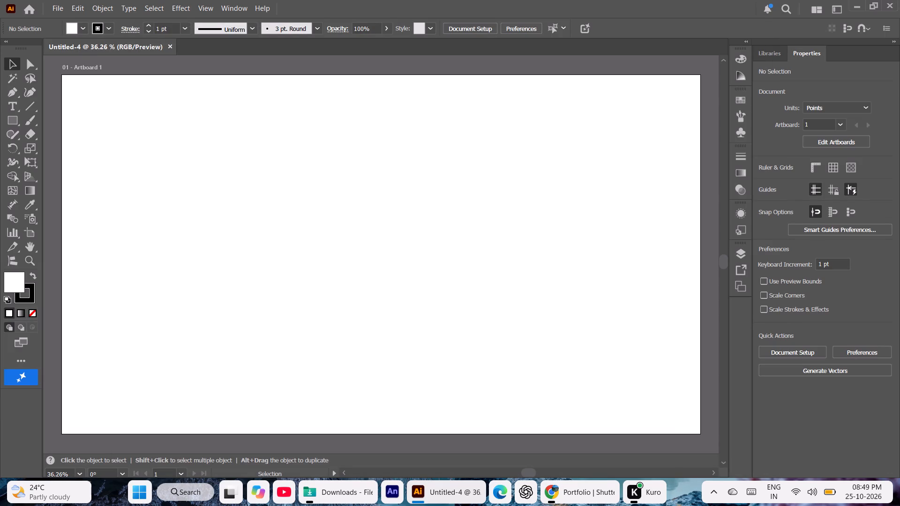
Switch to File Explorer and delete the already used rupee arrows PNG from the Downloads folder.
click(342, 499)
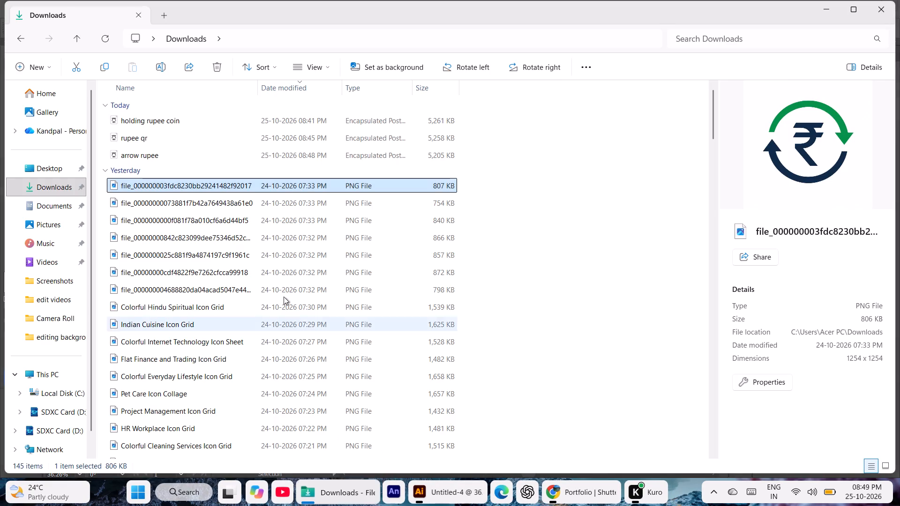
click(210, 66)
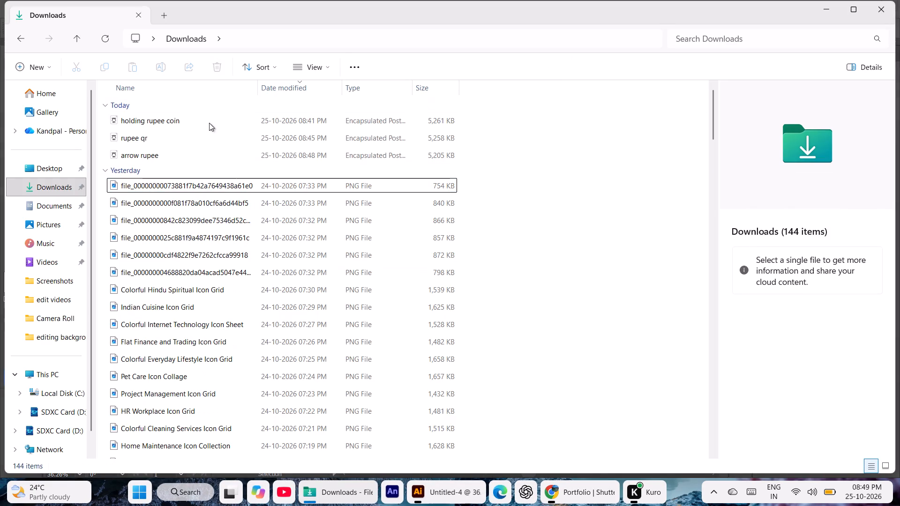
Place the first PNG under Yesterday in Downloads, the UPI phone image, onto the blank Illustrator artboard.
click(215, 185)
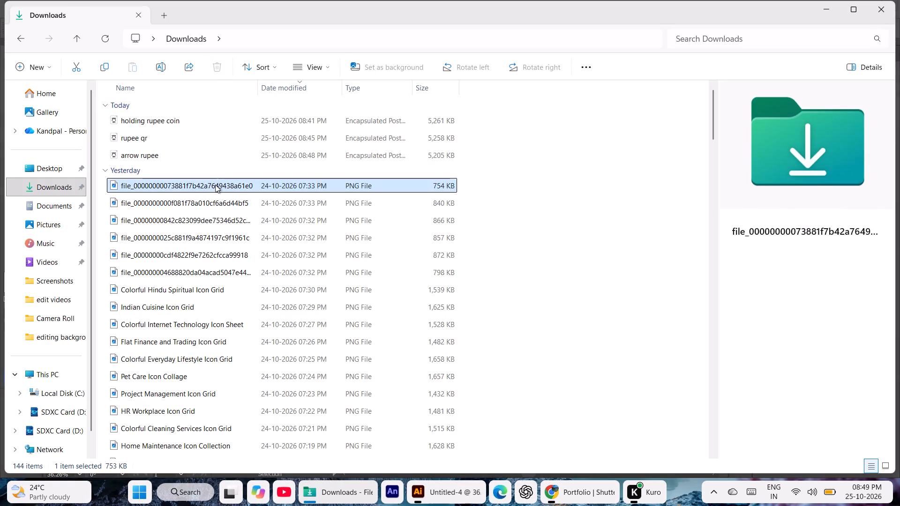
drag(215, 185, 362, 319)
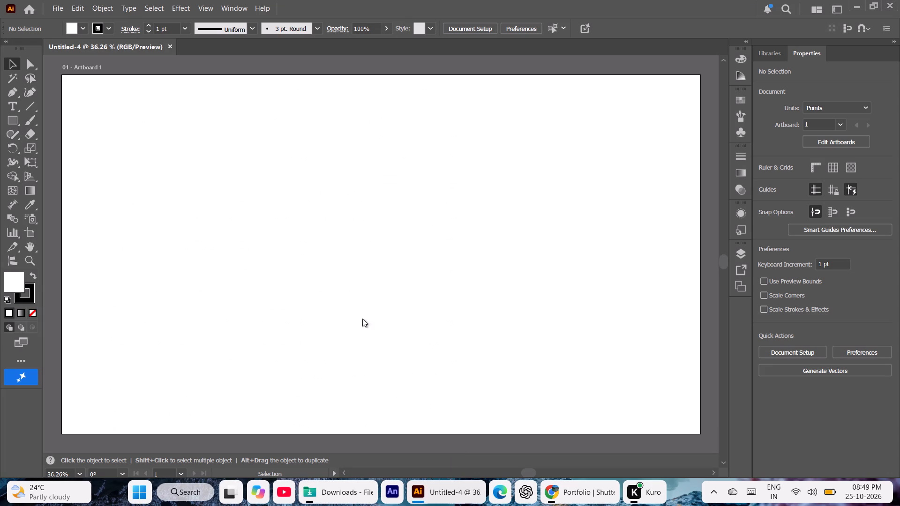
drag(362, 319, 344, 238)
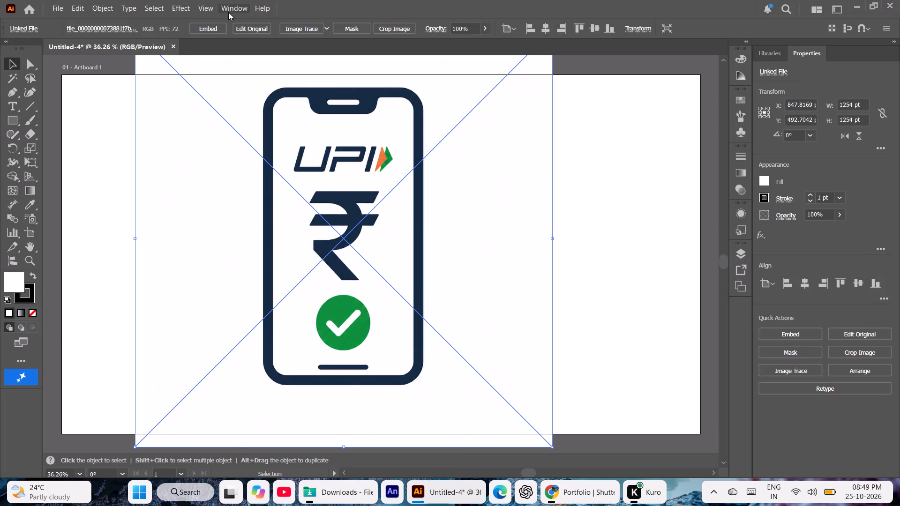
Image-trace the placed UPI phone picture with the Low Fidelity Photo preset and expand it into paths.
click(230, 10)
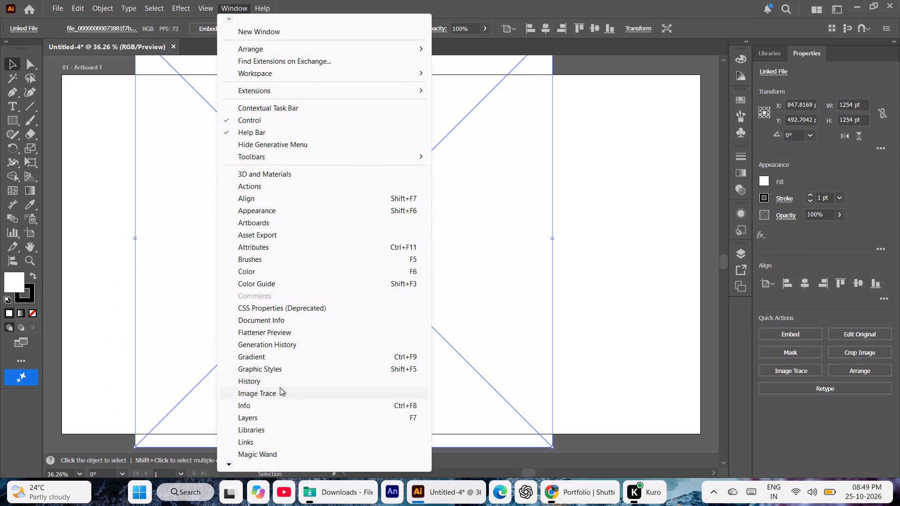
click(280, 389)
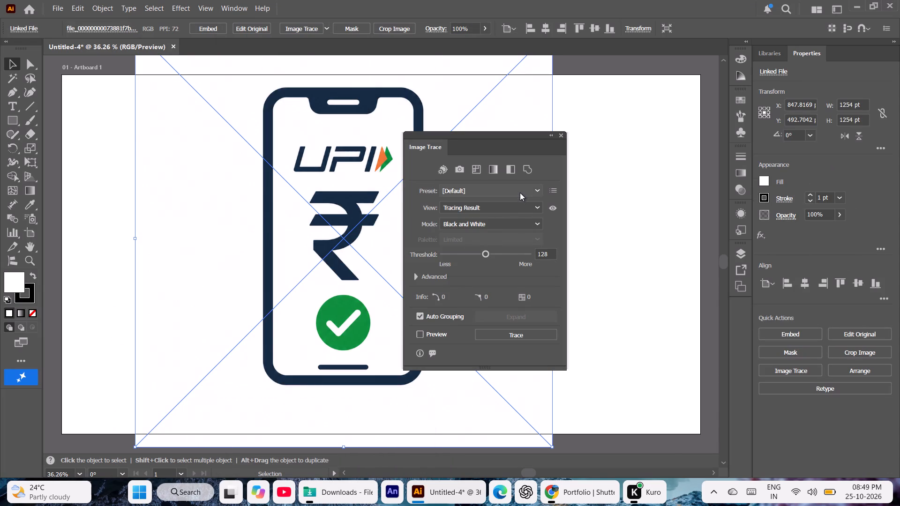
click(520, 193)
click(476, 252)
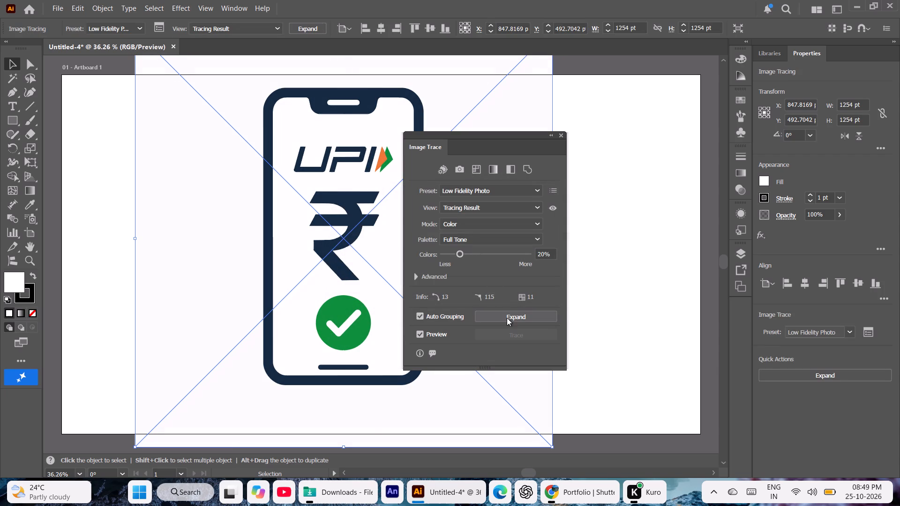
click(507, 318)
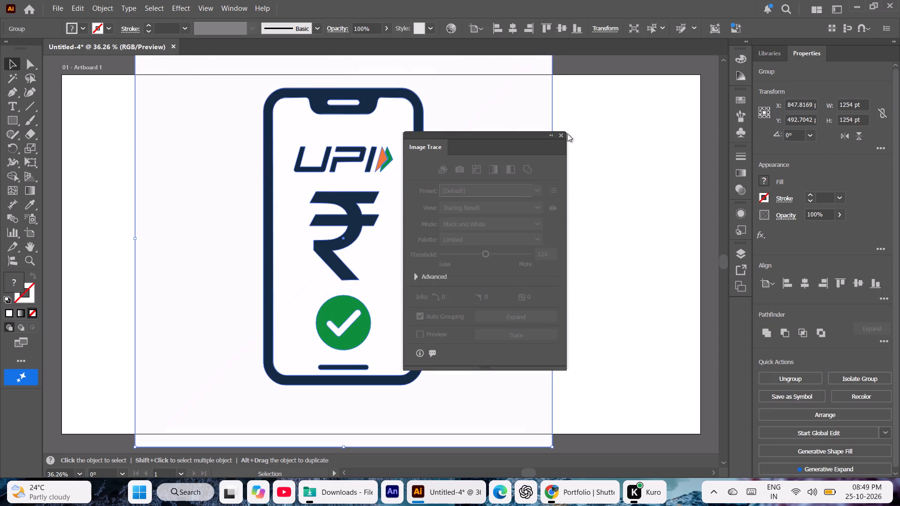
click(564, 136)
Ungroup the traced phone artwork and delete the off-white background shape around the phone.
right_click(480, 136)
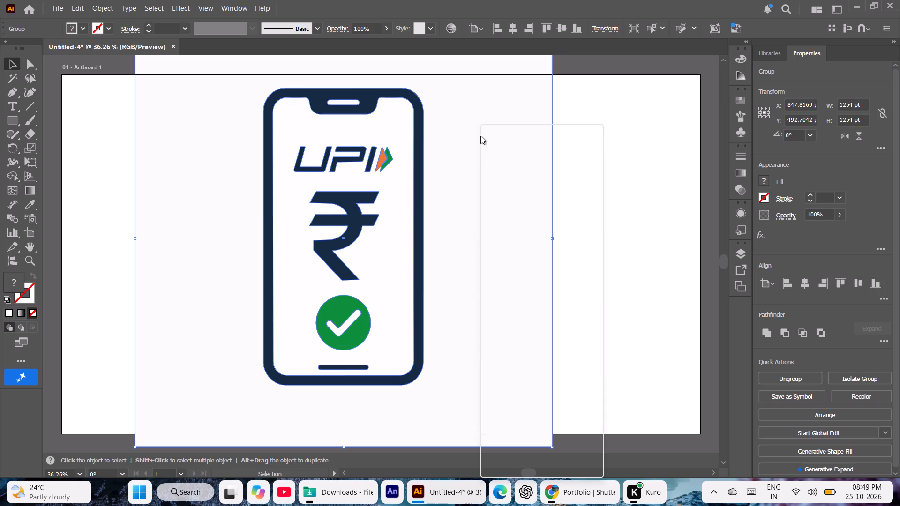
click(520, 286)
click(601, 289)
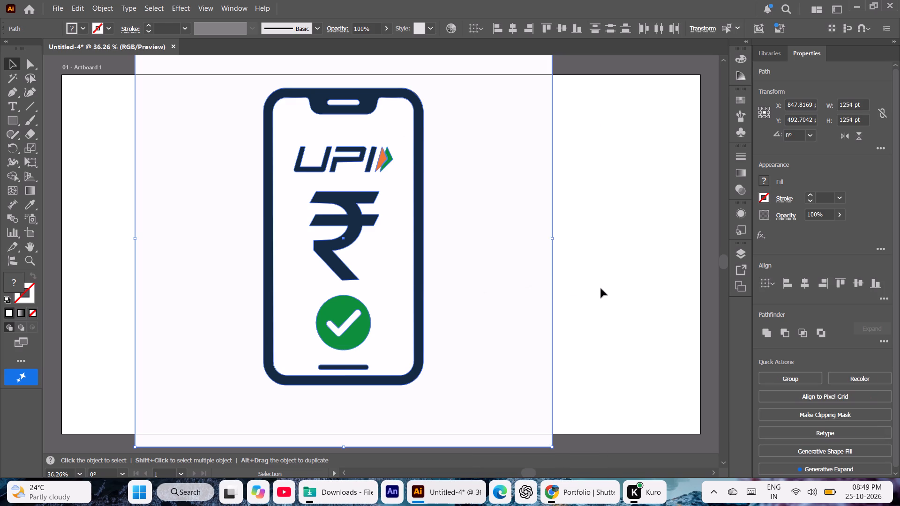
click(480, 235)
key(Delete)
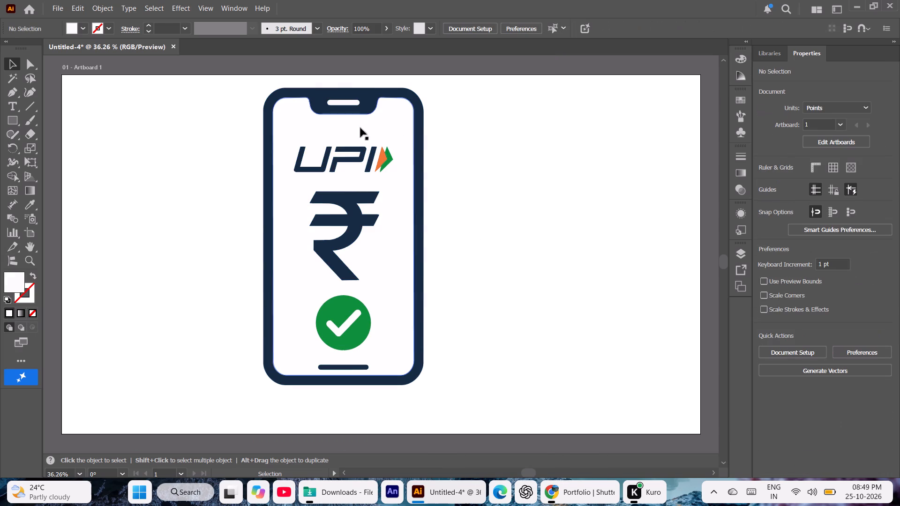
Fill the phone's frame with black from the recent colours and deselect it.
click(361, 90)
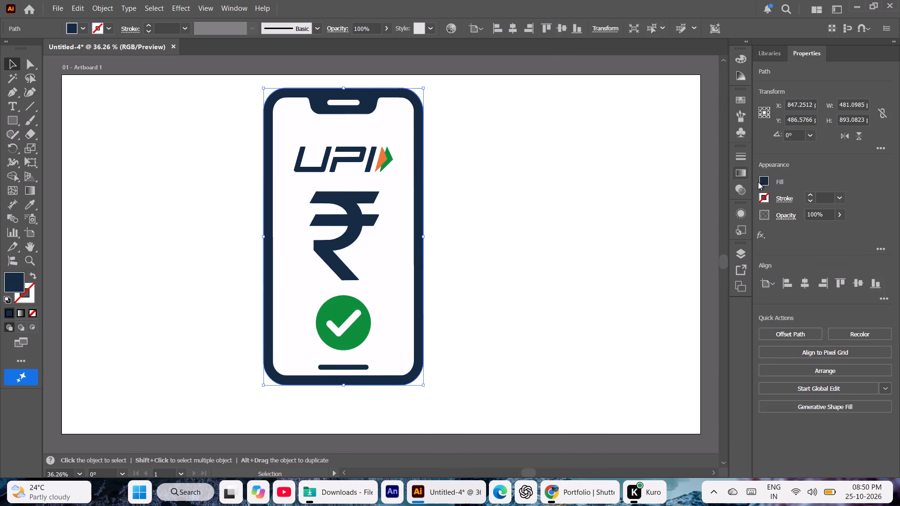
click(763, 181)
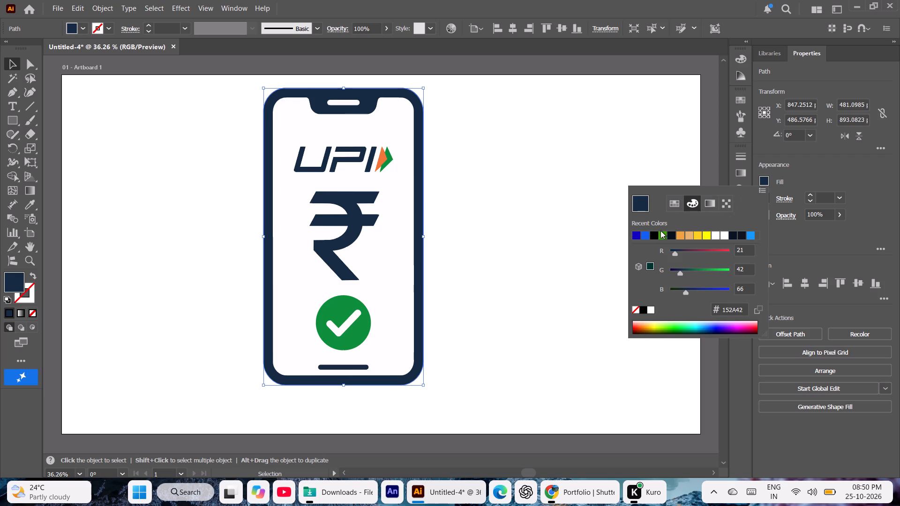
click(654, 236)
double_click(544, 193)
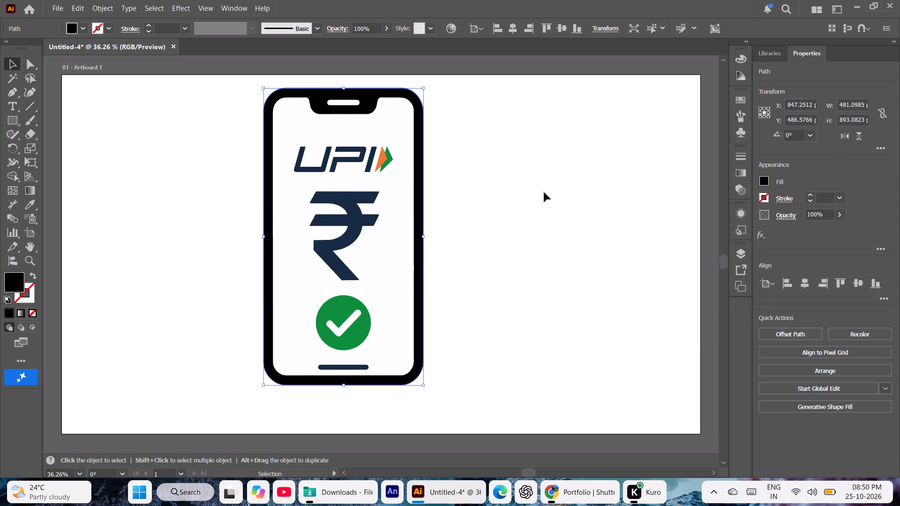
Delete the UPI logo from the phone screen, including its three letters and the orange and green arrowheads.
click(322, 170)
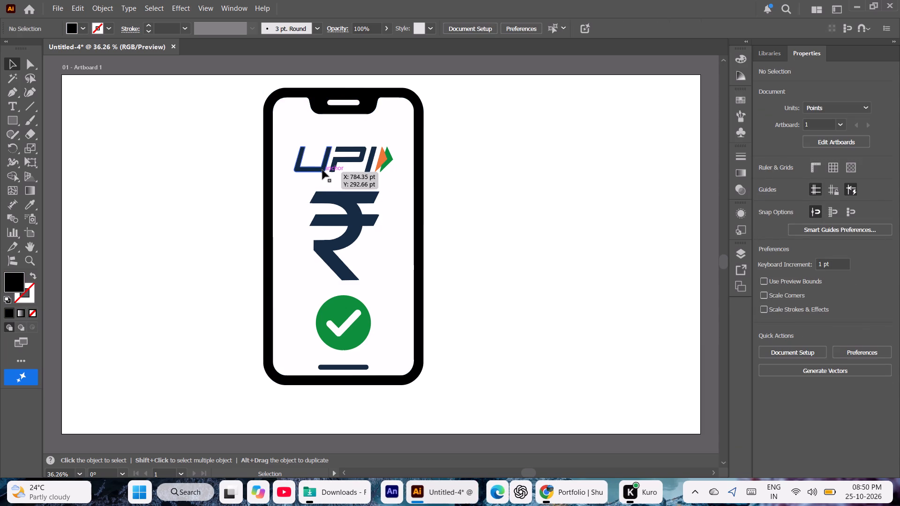
key(Delete)
click(335, 164)
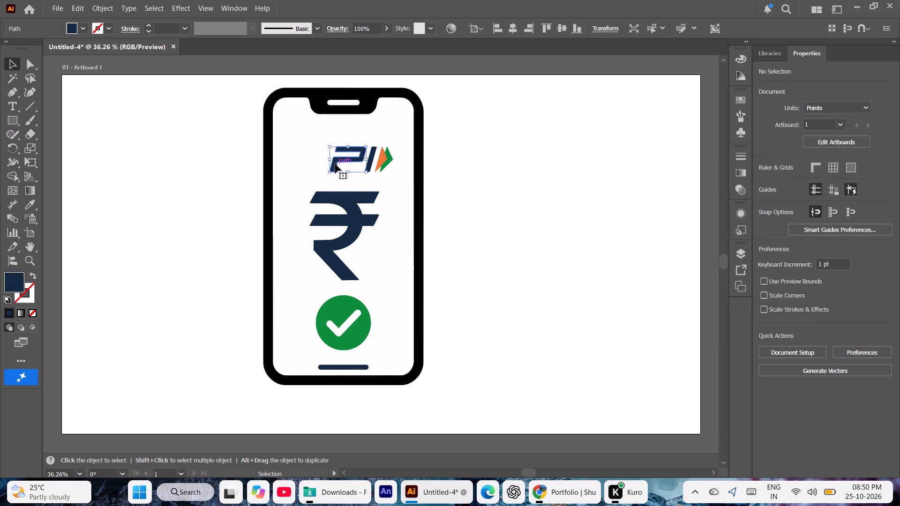
key(Delete)
click(368, 167)
key(Delete)
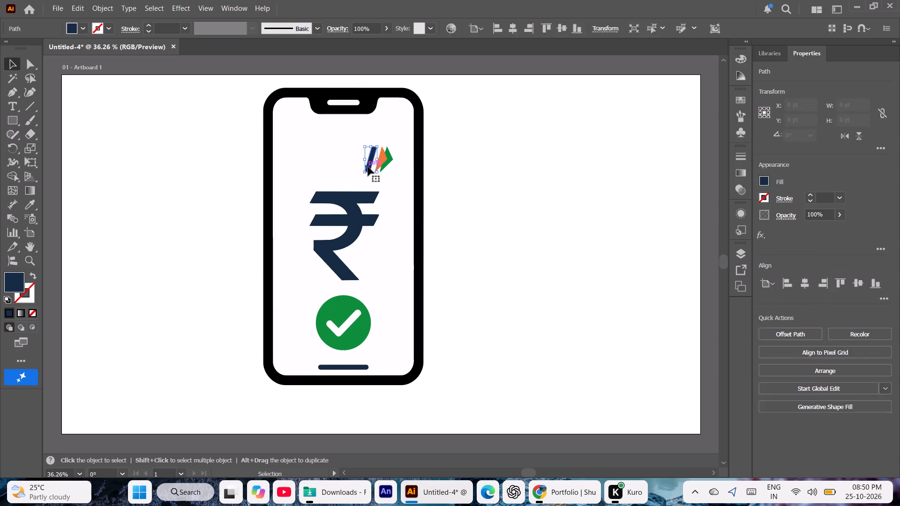
click(379, 163)
key(Delete)
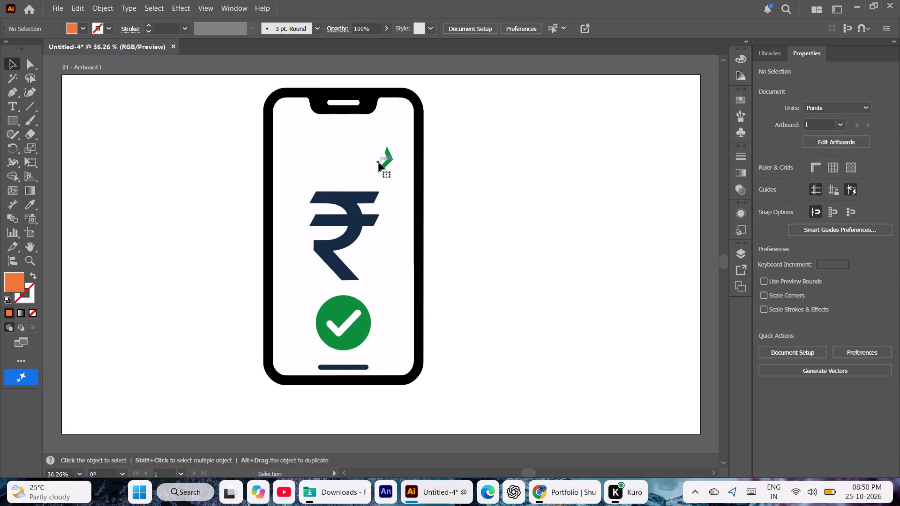
click(385, 163)
key(Delete)
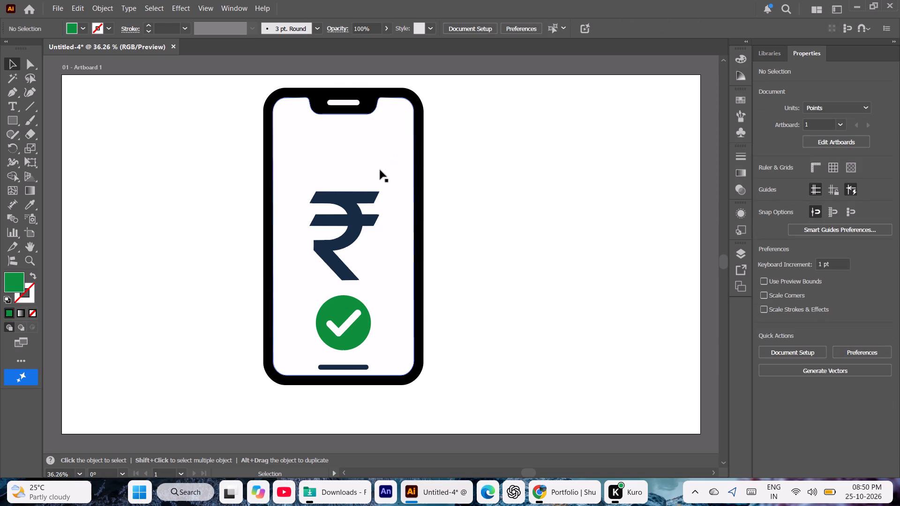
Recolour the rupee symbol black by sampling the phone frame with the Eyedropper, and deselect it.
click(352, 202)
key(i)
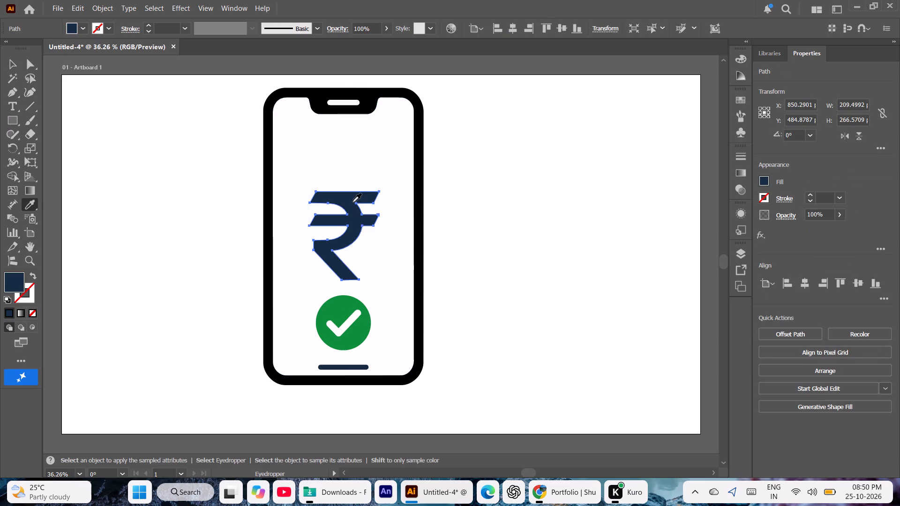
click(368, 101)
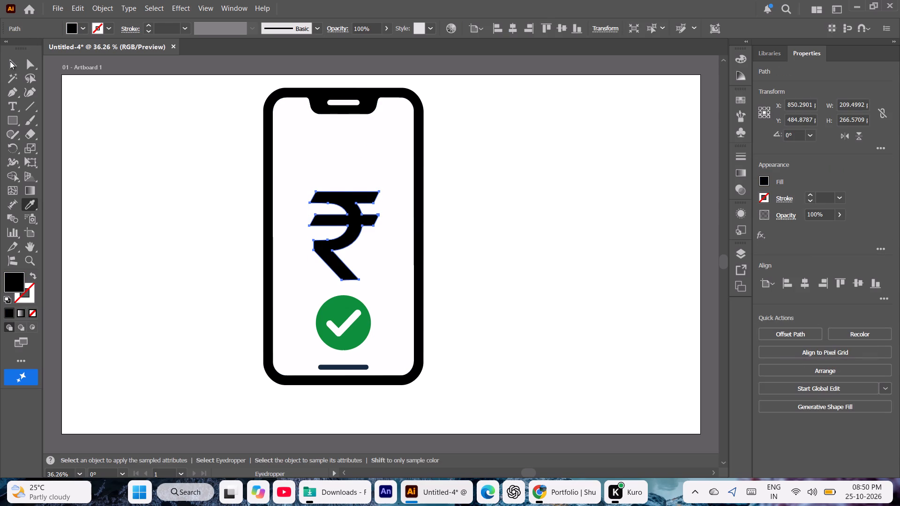
click(10, 62)
click(137, 249)
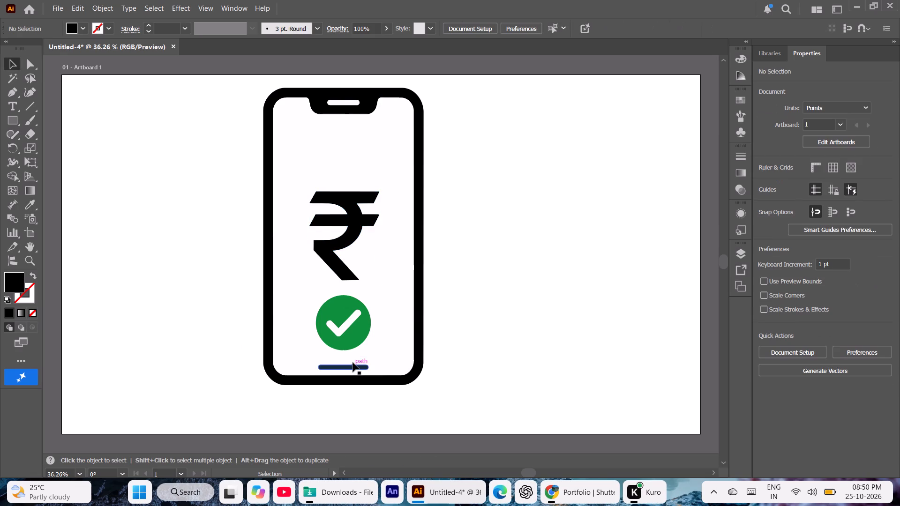
Recolour the short bar at the bottom of the phone screen black with the Eyedropper, sampling the frame.
click(353, 364)
key(i)
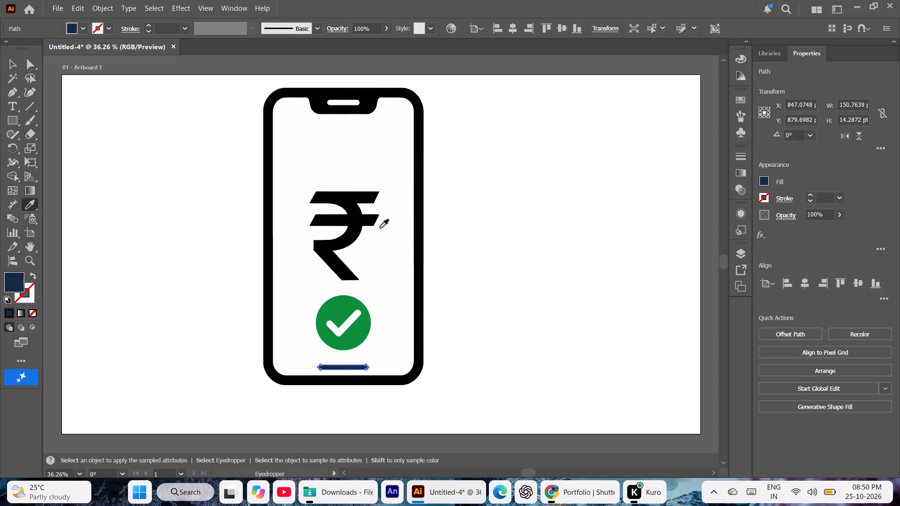
click(366, 101)
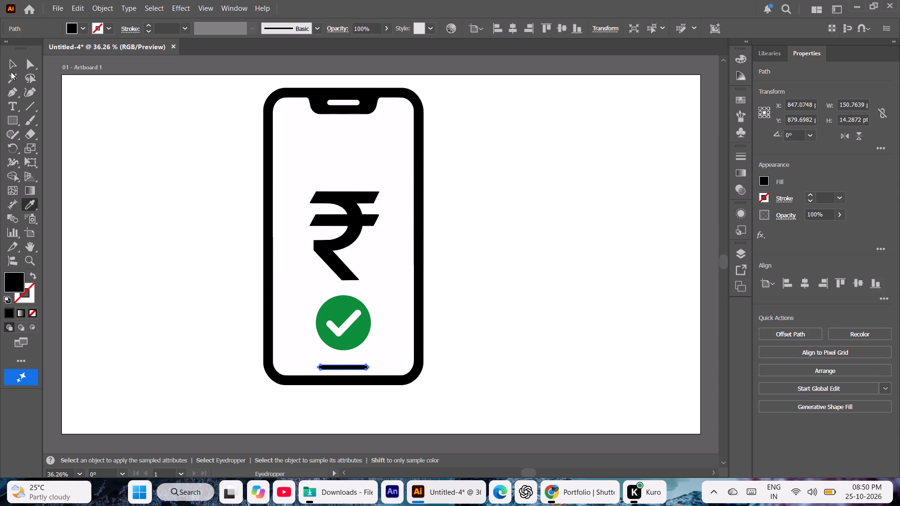
click(9, 62)
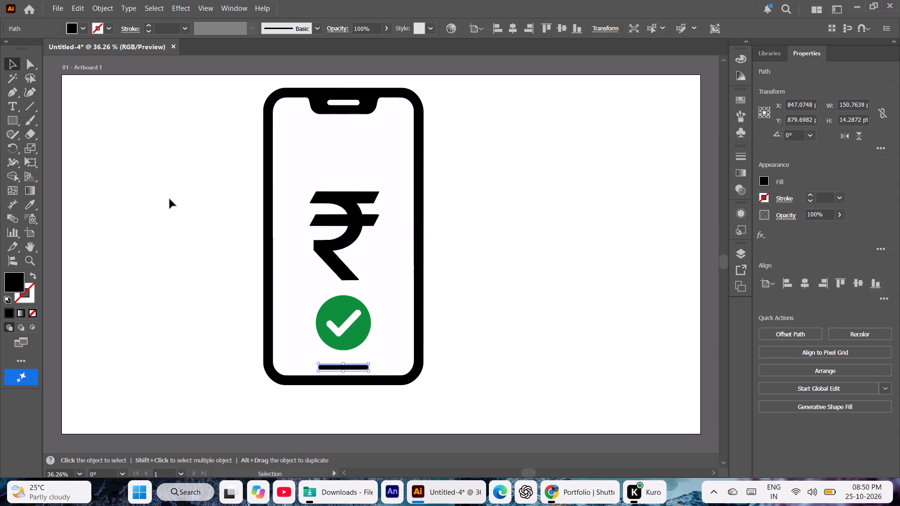
click(170, 199)
Recolour the circle behind the checkmark with the brighter green 3EAA00 from the recent colours, and deselect it.
click(342, 306)
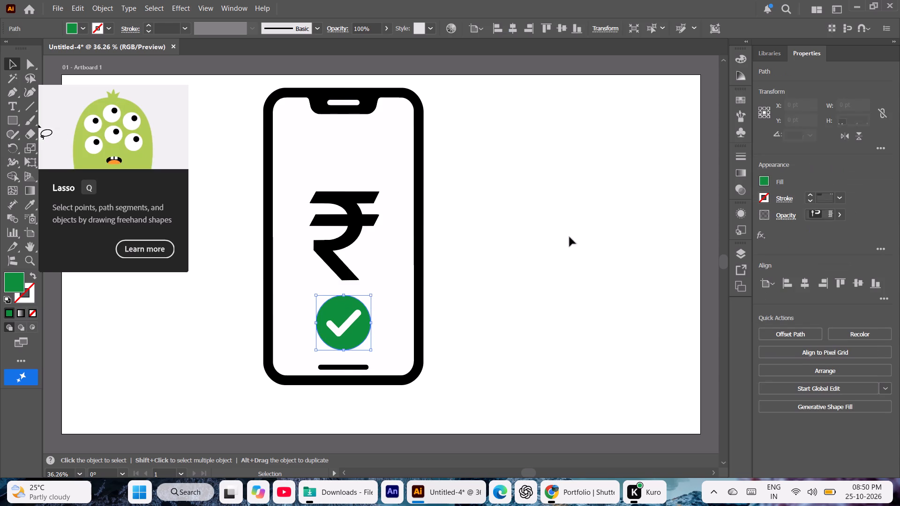
click(765, 179)
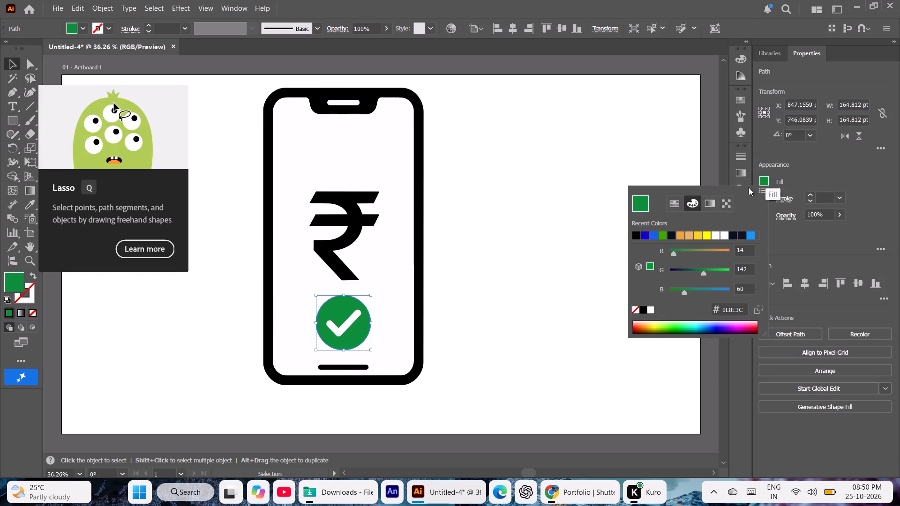
click(665, 238)
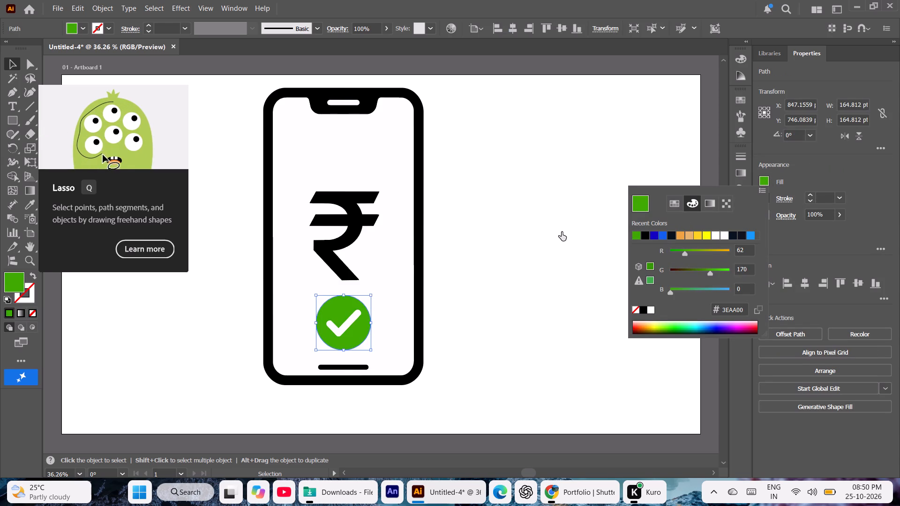
click(562, 232)
click(562, 232)
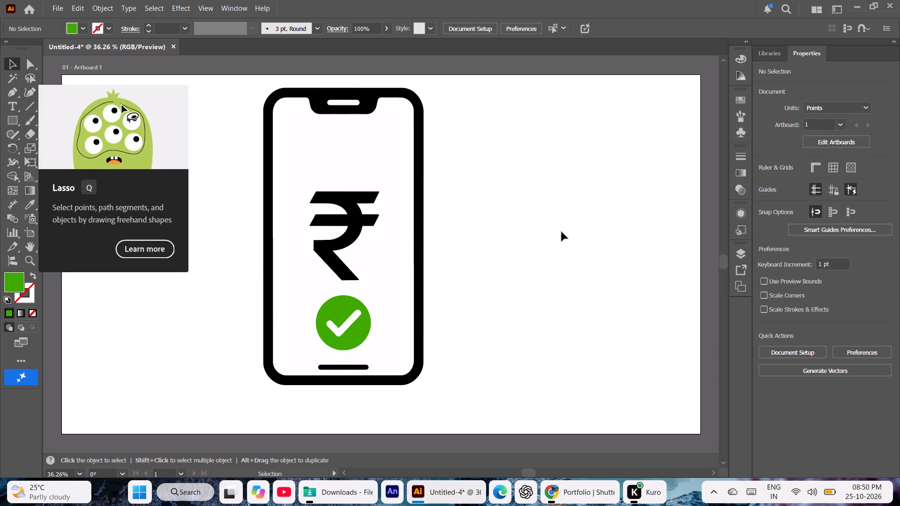
Enlarge the artboard to several times its size with the Artboard tool, extending it from its lower-right corner.
key(ctrl+minus)
key(ctrl+minus)
key(ctrl+minus)
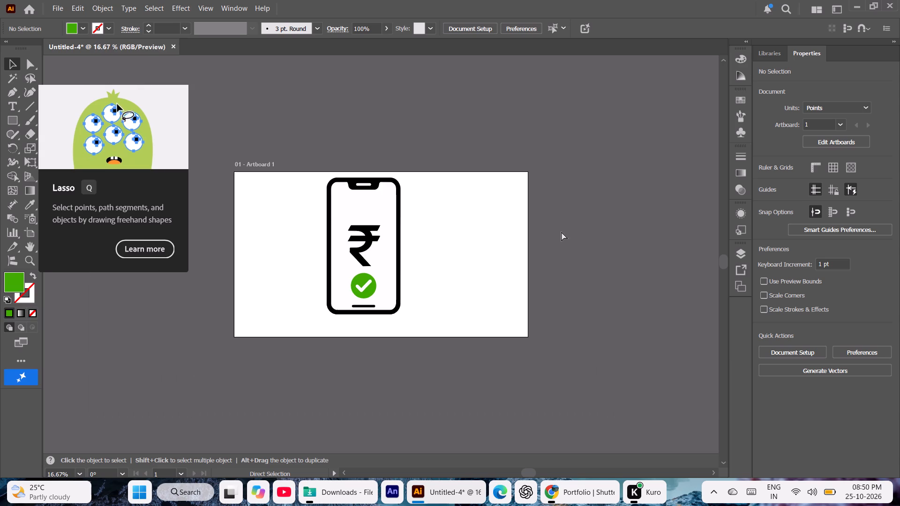
key(ctrl+minus)
key(ctrl+minus)
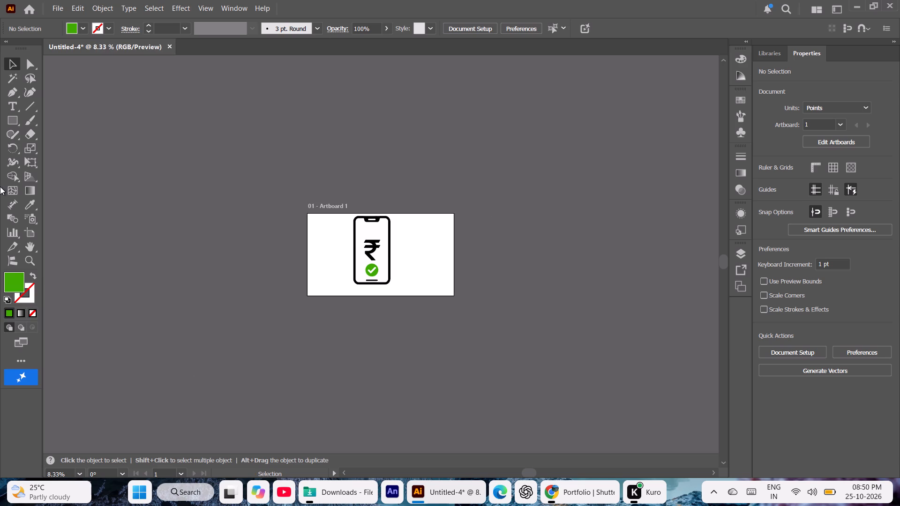
click(32, 248)
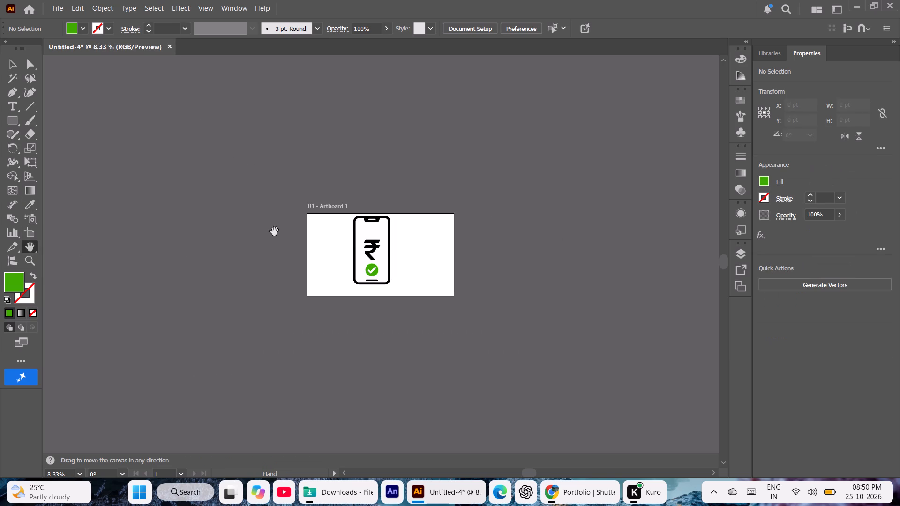
drag(319, 226, 63, 76)
click(30, 233)
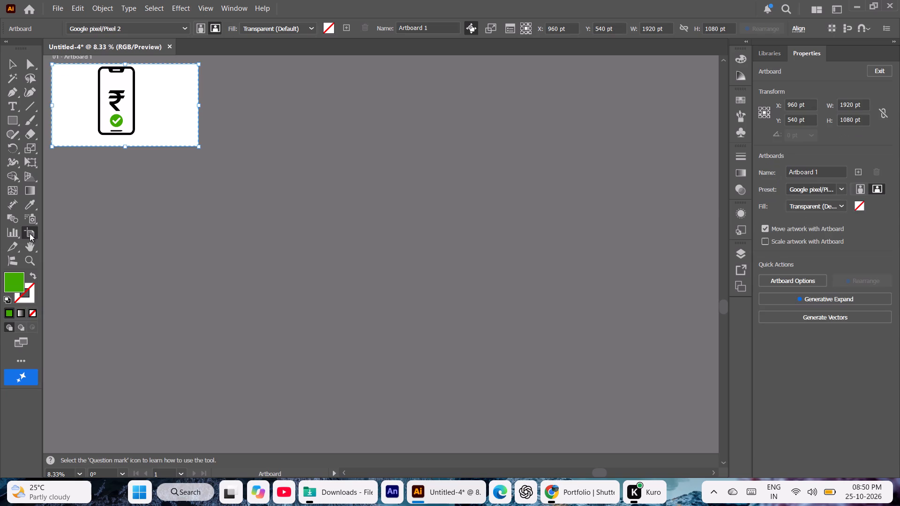
shift+drag(197, 146, 199, 148)
shift+drag(199, 148, 549, 434)
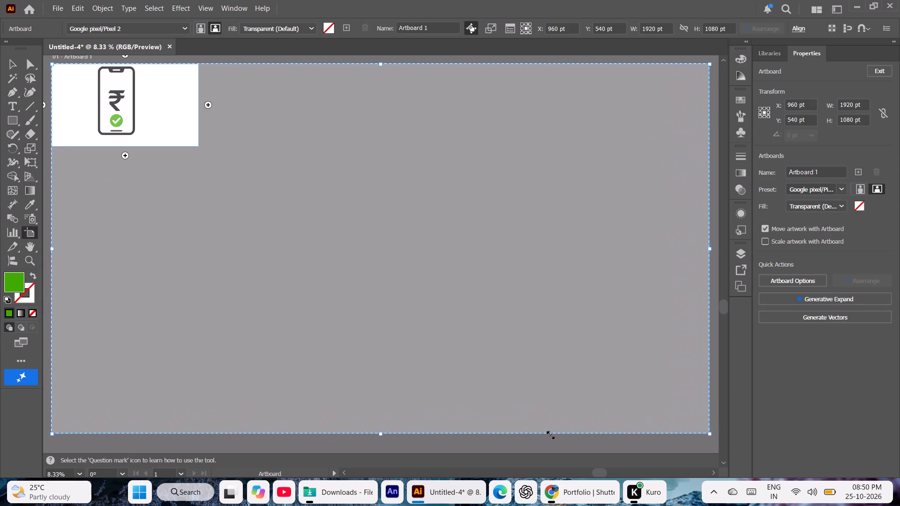
shift+drag(549, 434, 550, 437)
click(8, 65)
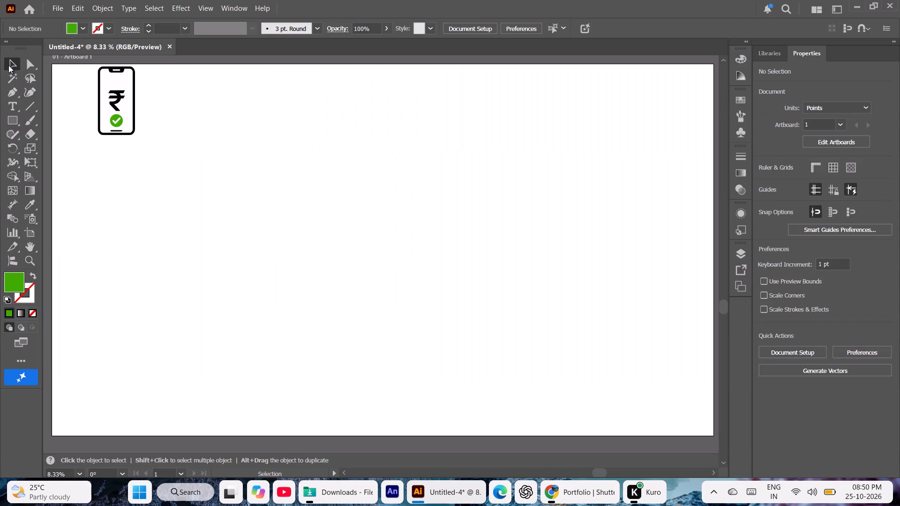
Scale all the phone artwork up to about 2082 by 3866 pt, place it near the artboard's centre and deselect it.
key(ctrl+a)
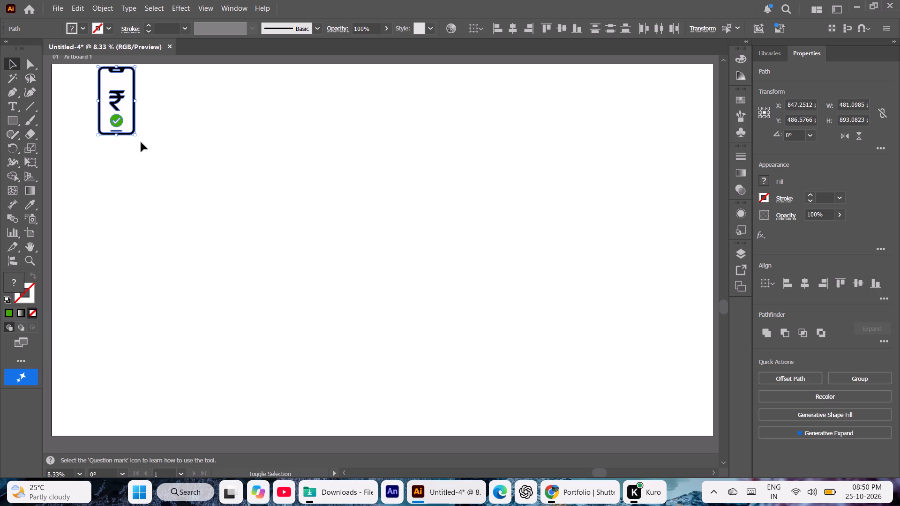
shift+drag(135, 134, 154, 145)
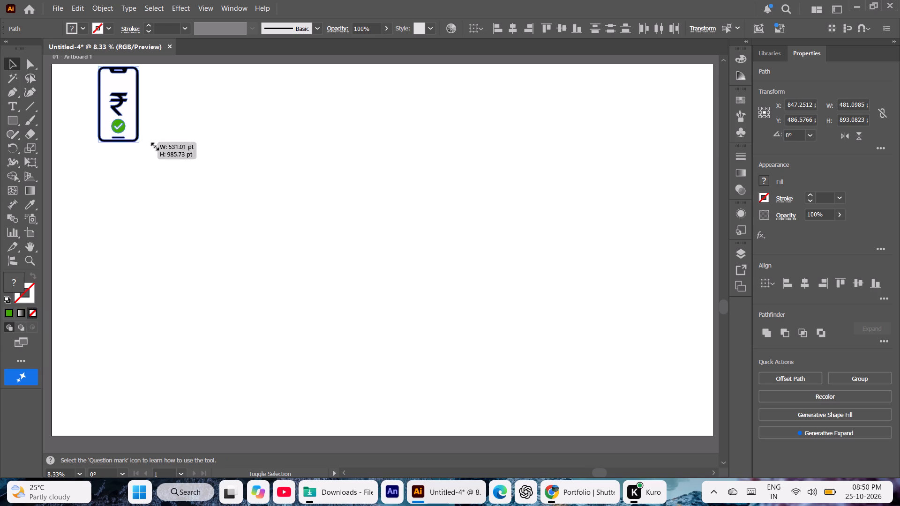
shift+drag(154, 145, 360, 363)
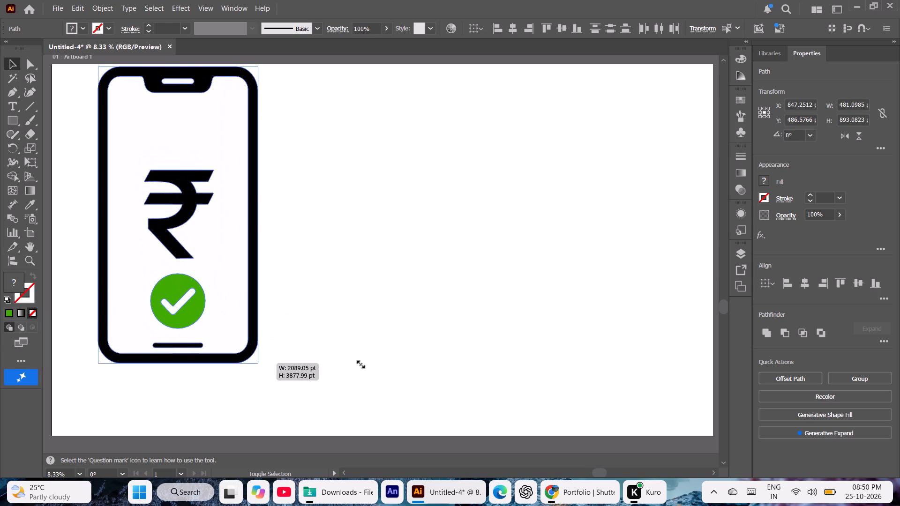
shift+drag(360, 363, 359, 362)
drag(193, 200, 375, 232)
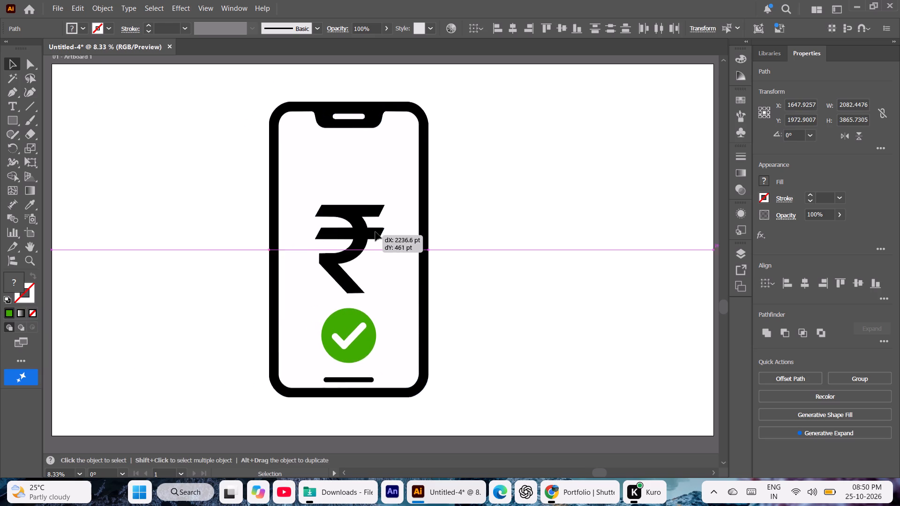
drag(375, 232, 393, 233)
click(570, 243)
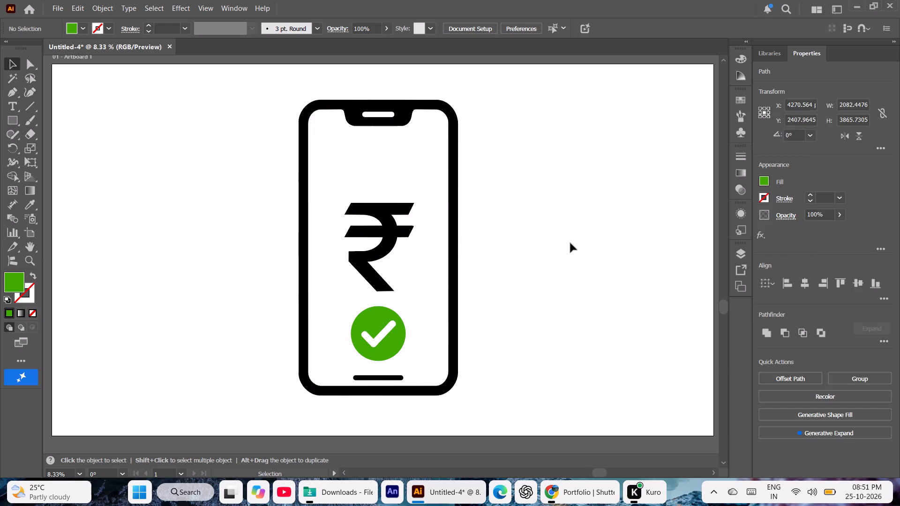
Save the document in Downloads as "rupee checkmark" in Illustrator EPS format with the default EPS options.
key(ctrl+s)
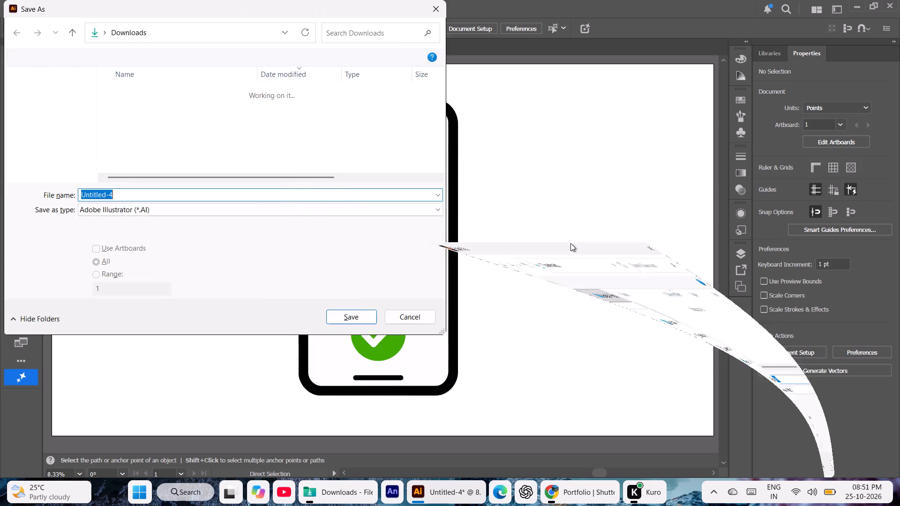
click(60, 134)
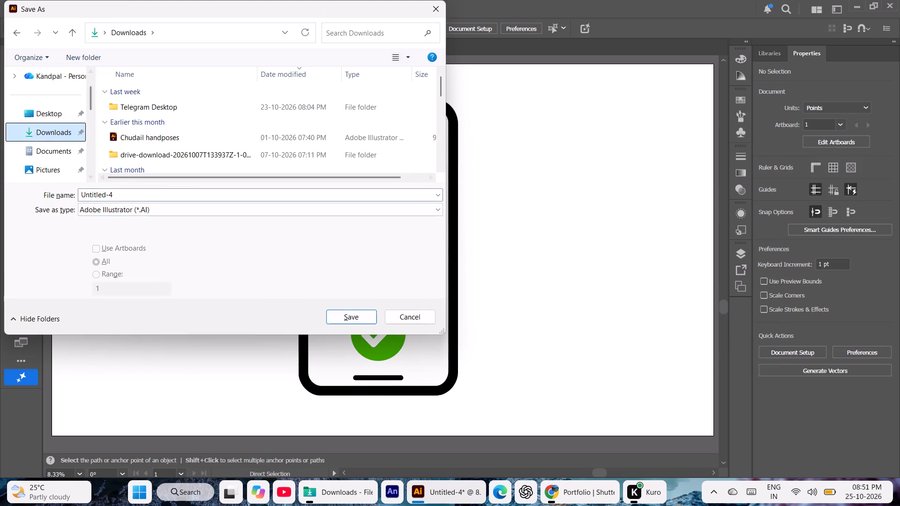
click(112, 196)
key(BackSpace)
text(rupee checkmark)
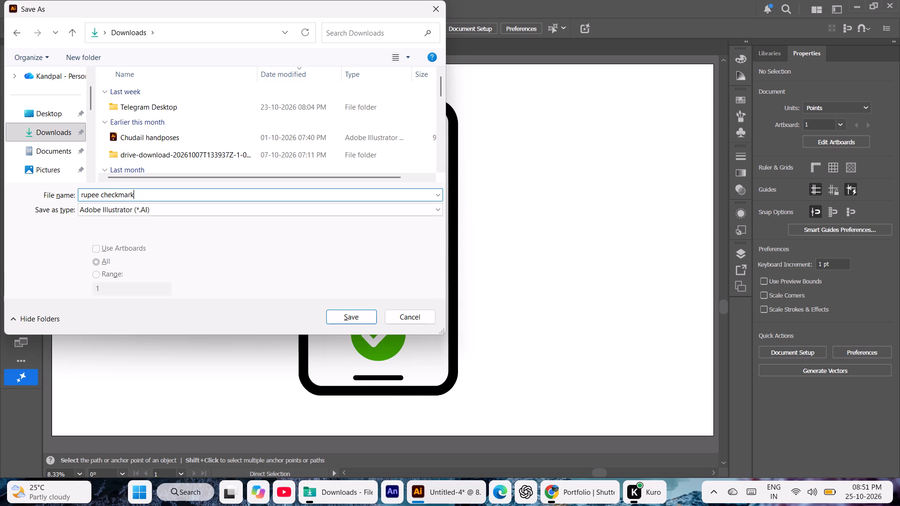
click(163, 210)
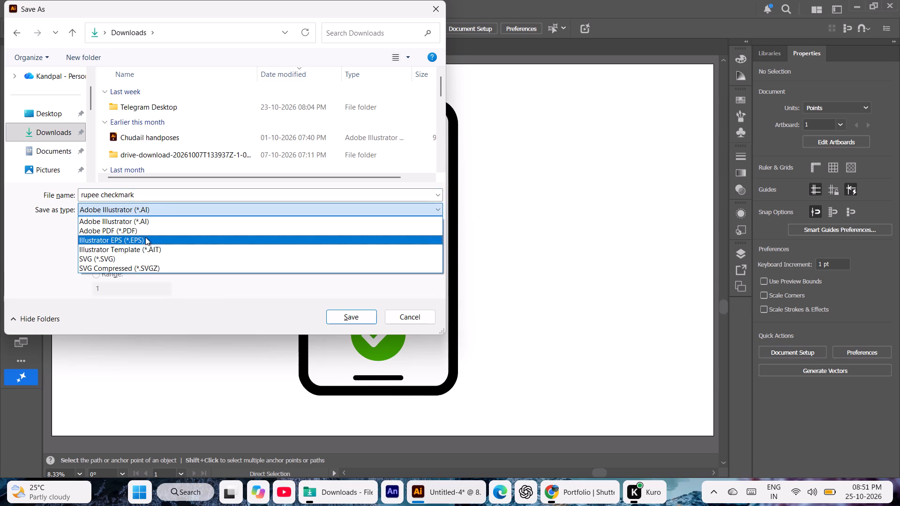
click(145, 238)
key(Return)
key(Return)
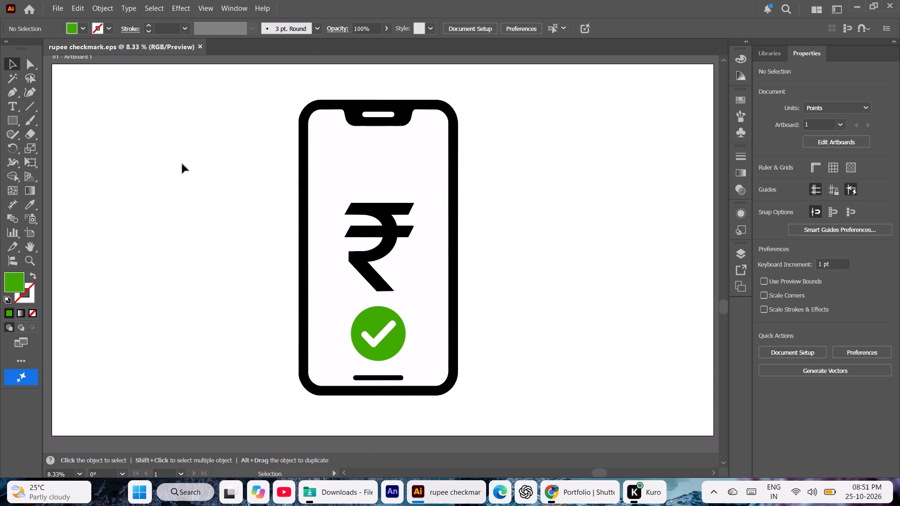
Reopen rupee checkmark.eps from the recent files.
click(59, 11)
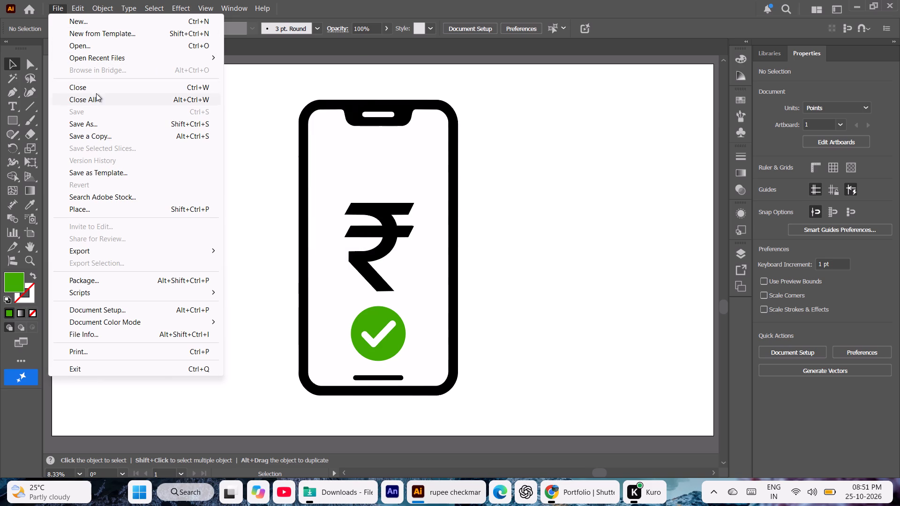
click(284, 115)
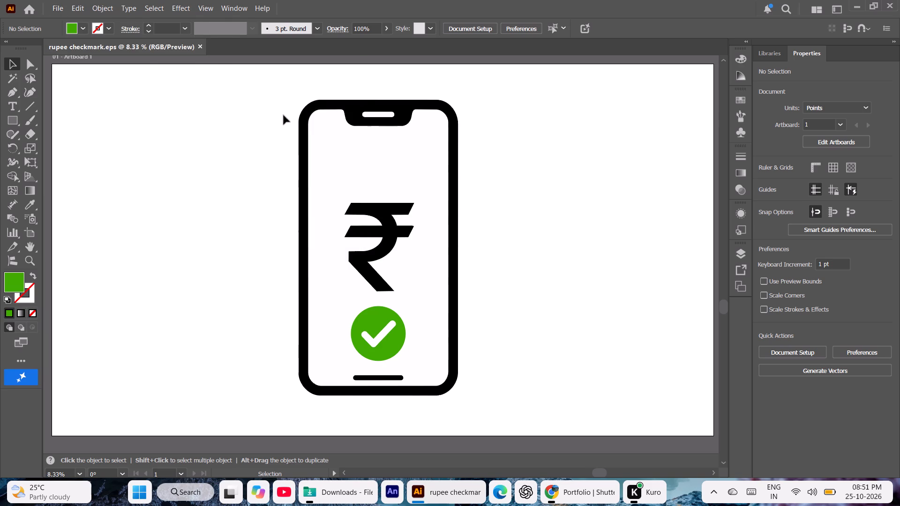
click(55, 5)
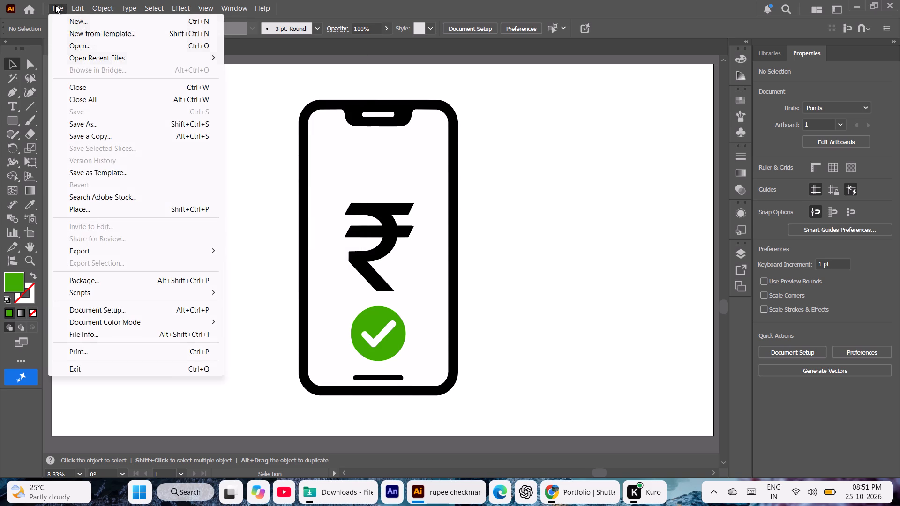
click(90, 62)
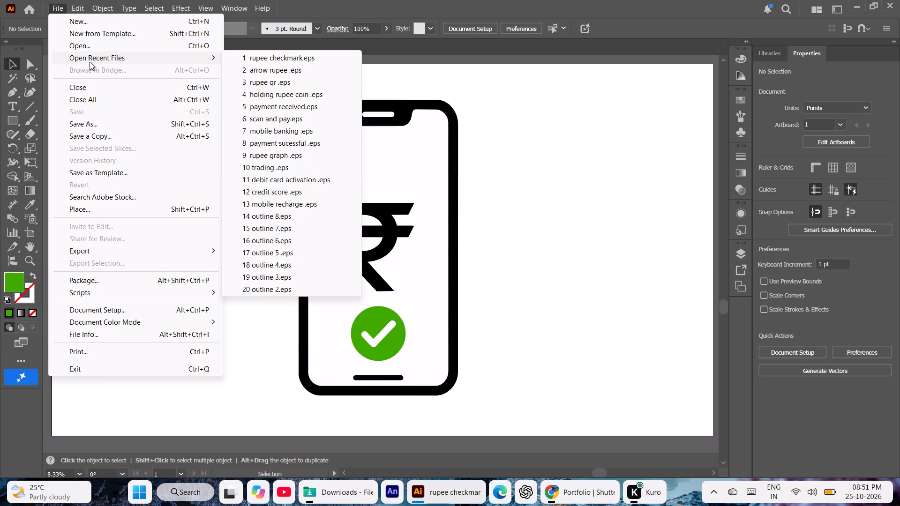
click(263, 58)
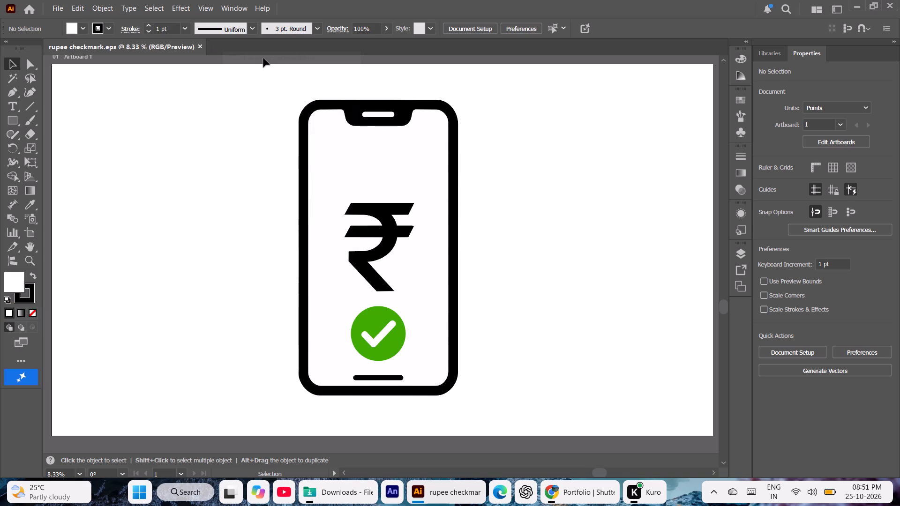
Save the document in Downloads as "rupee checkmark mobile screen" in EPS format, using the Illustrator 10 EPS version.
click(59, 5)
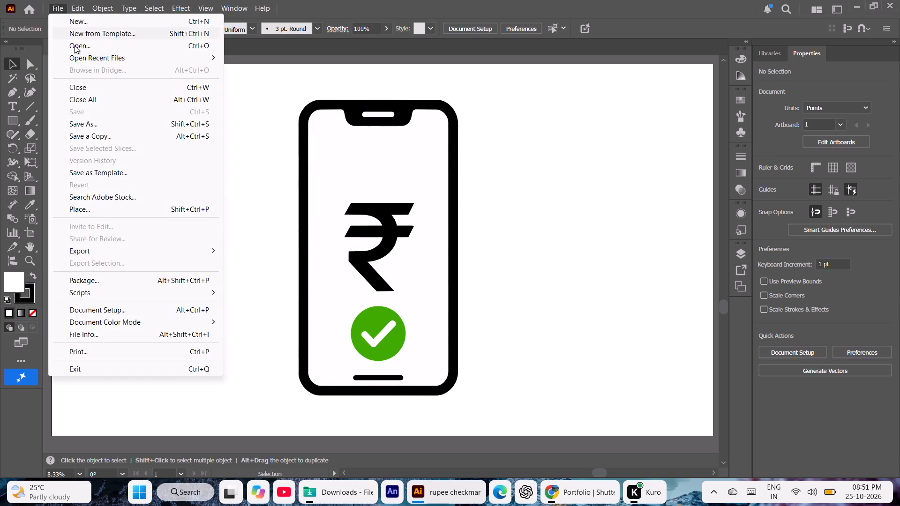
click(86, 121)
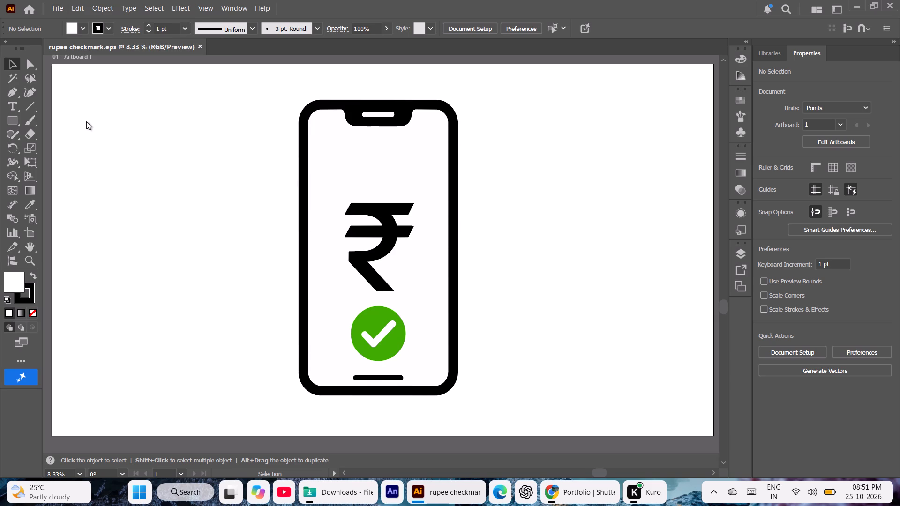
click(143, 192)
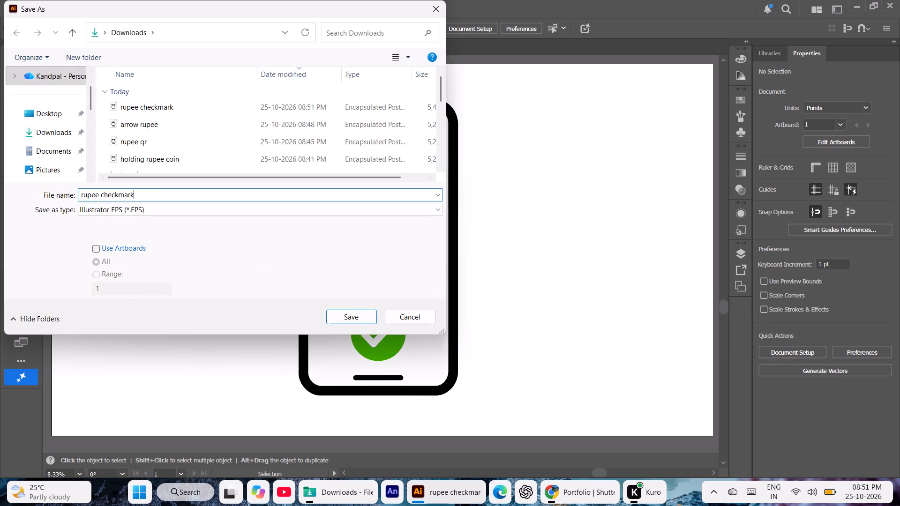
key(space)
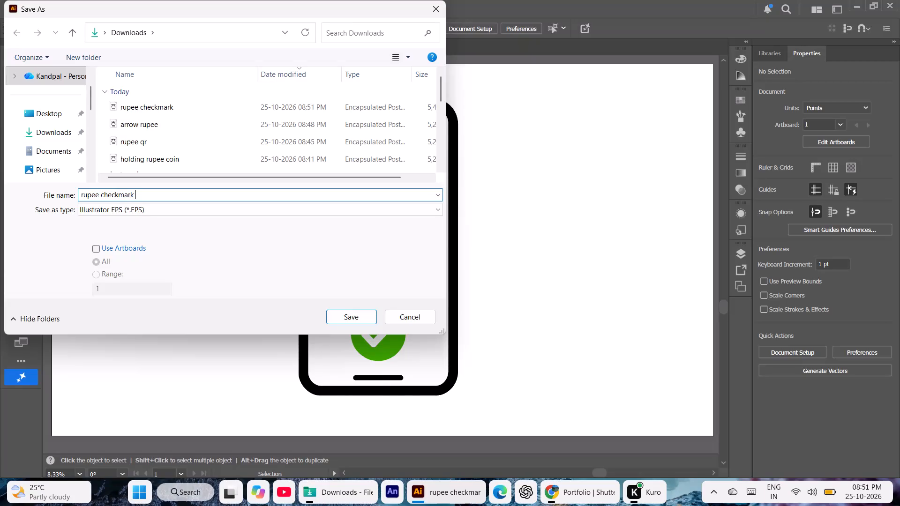
text(mobile screen)
key(space)
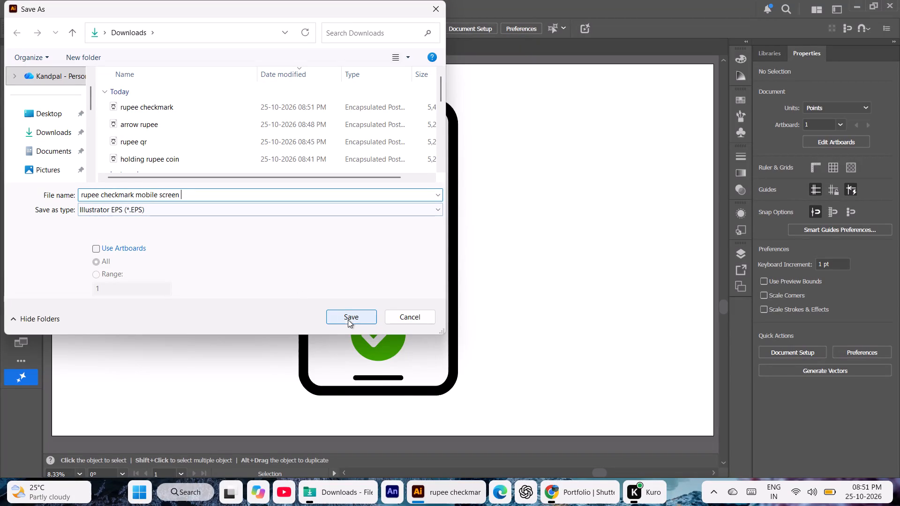
click(345, 318)
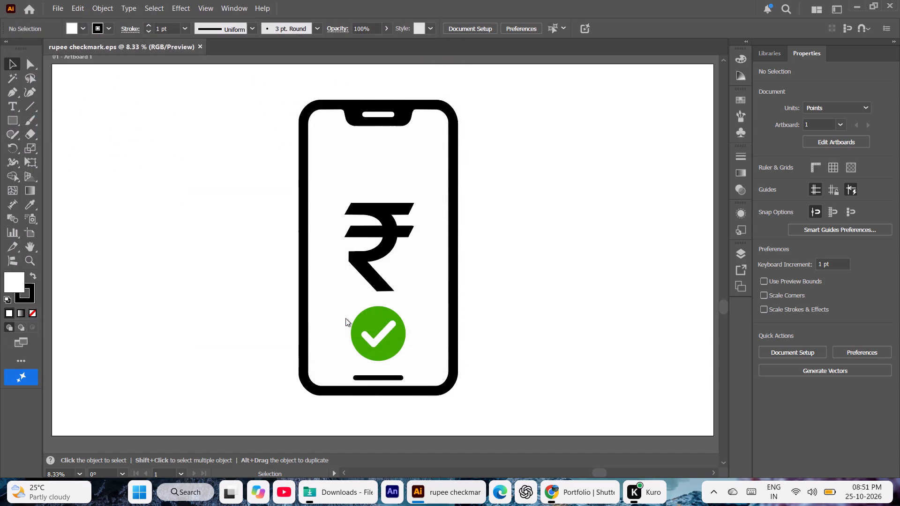
click(466, 77)
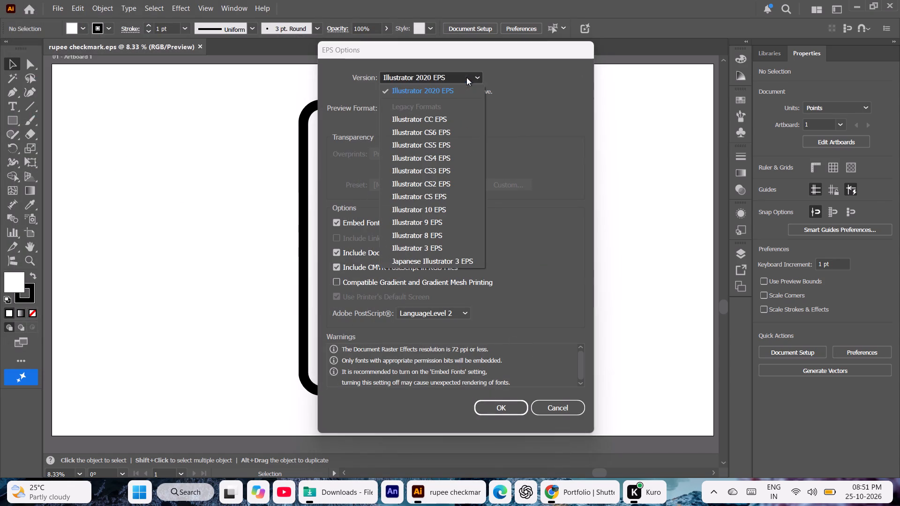
click(429, 212)
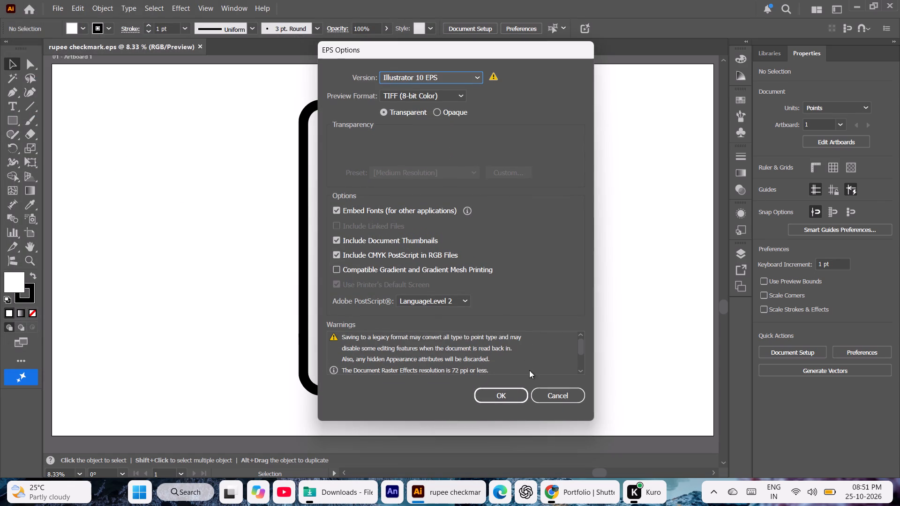
click(515, 393)
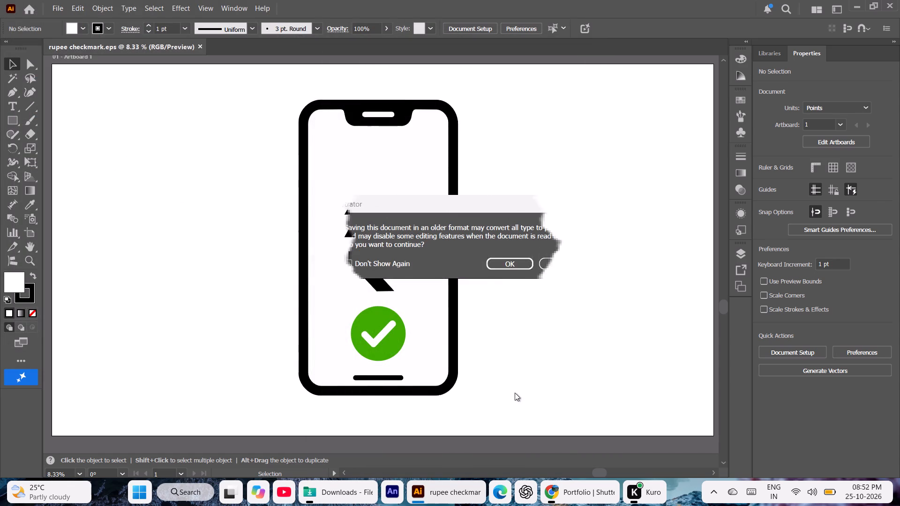
click(510, 268)
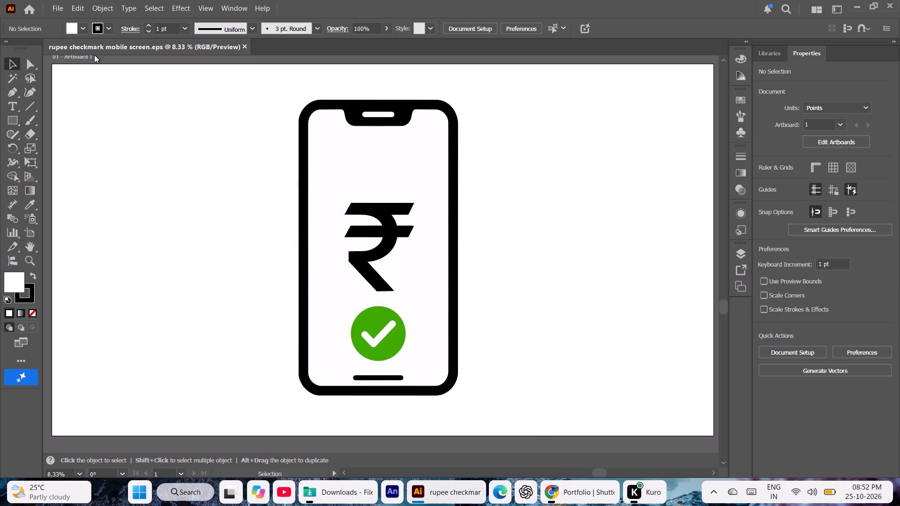
Create a new 1920 x 1080 pt RGB document and close the rupee checkmark mobile screen document.
click(56, 8)
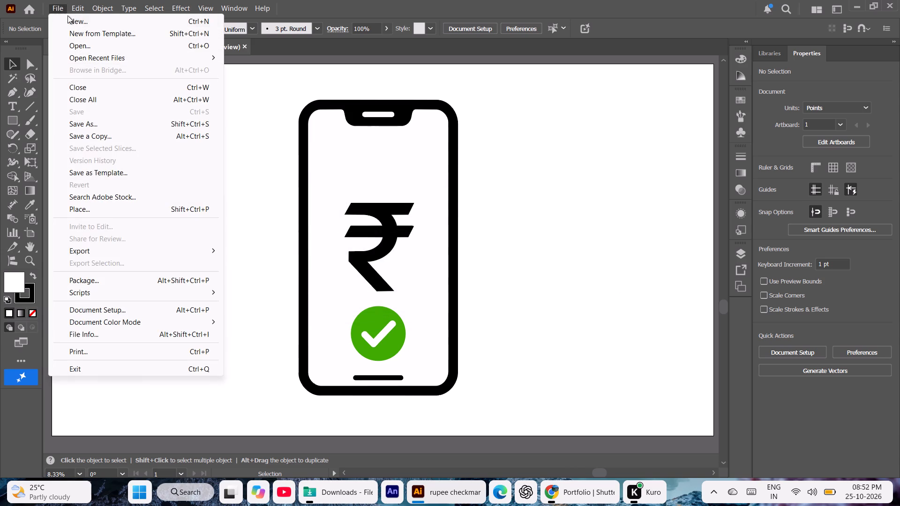
click(75, 20)
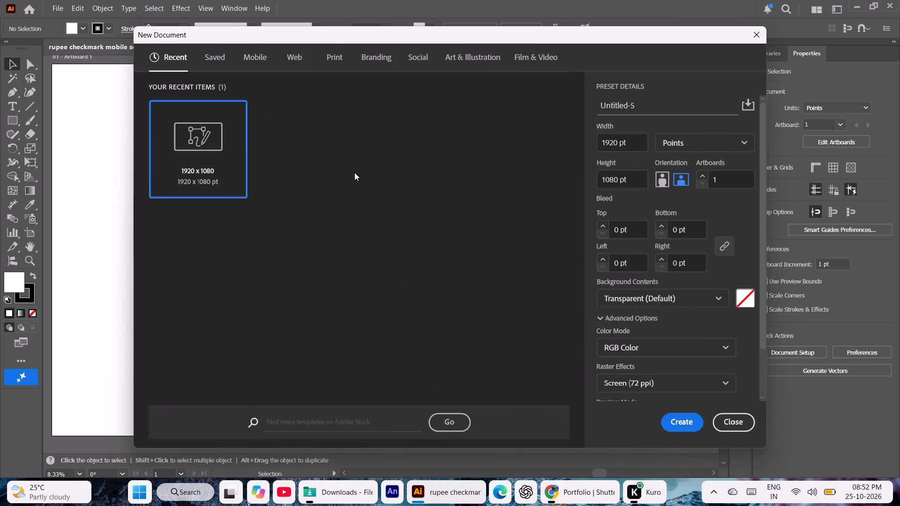
click(682, 421)
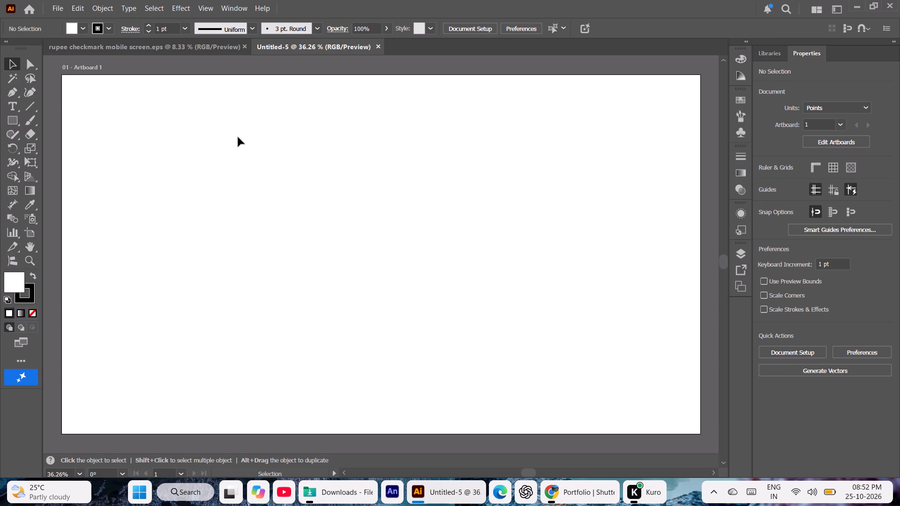
click(246, 47)
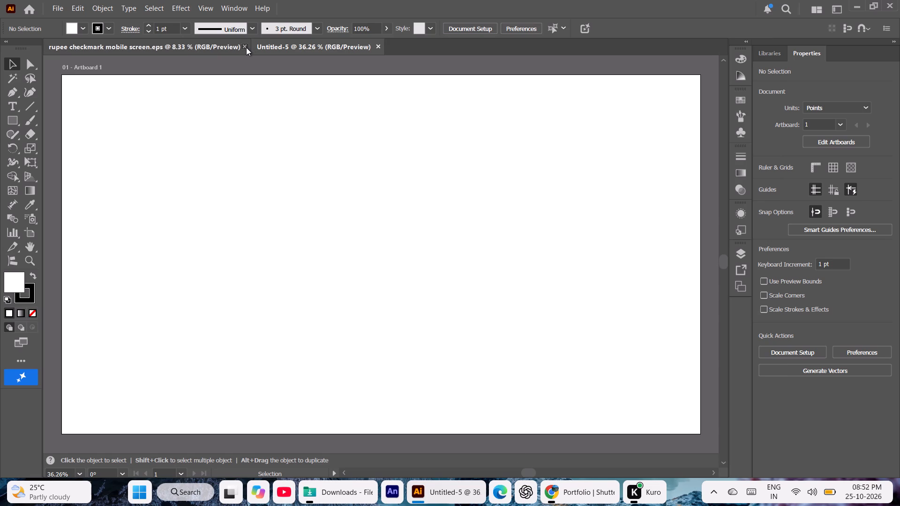
Switch to File Explorer and delete the "rupee checkmark" EPS file from the Downloads folder.
click(366, 500)
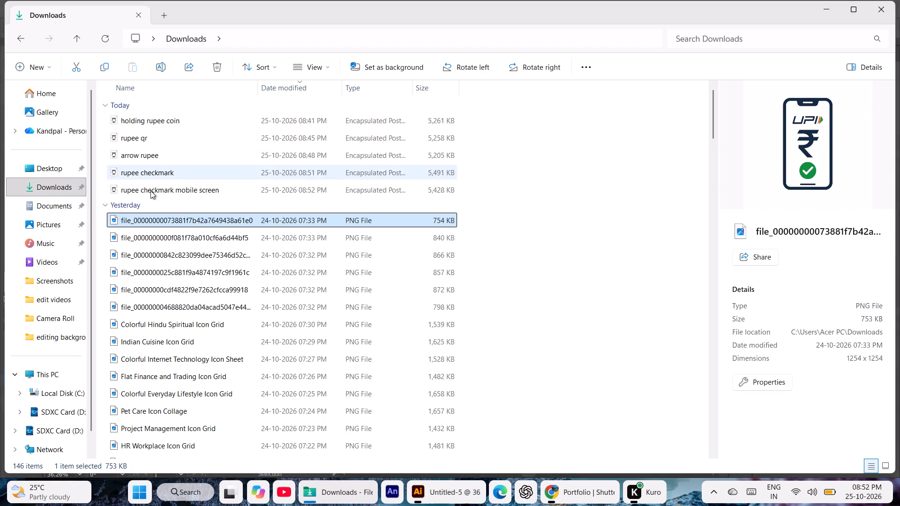
click(58, 206)
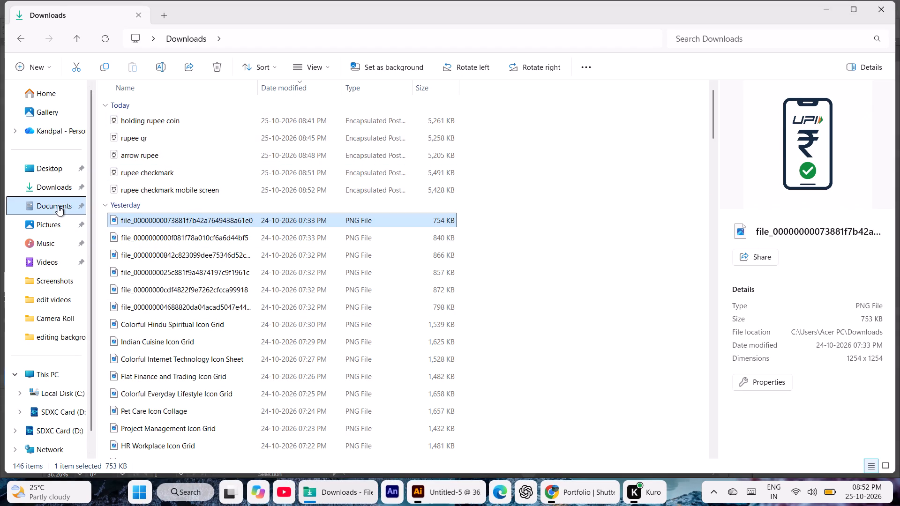
click(59, 183)
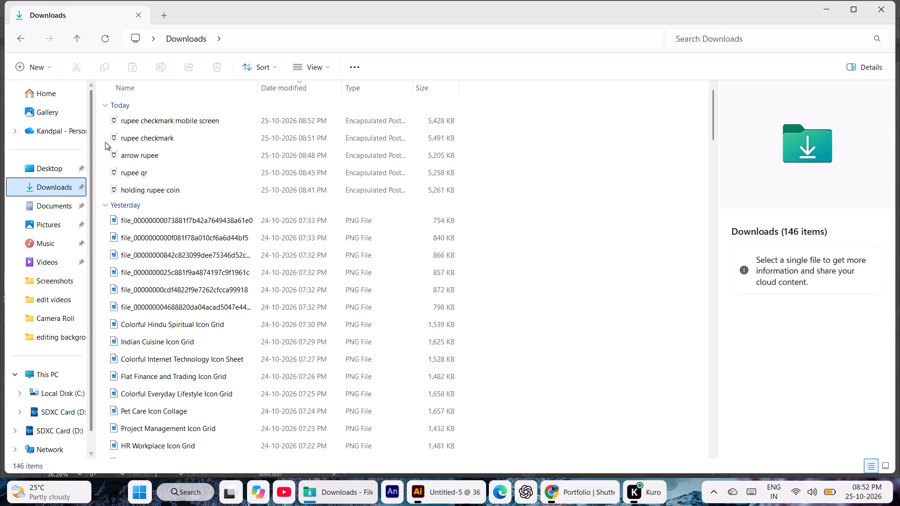
click(140, 141)
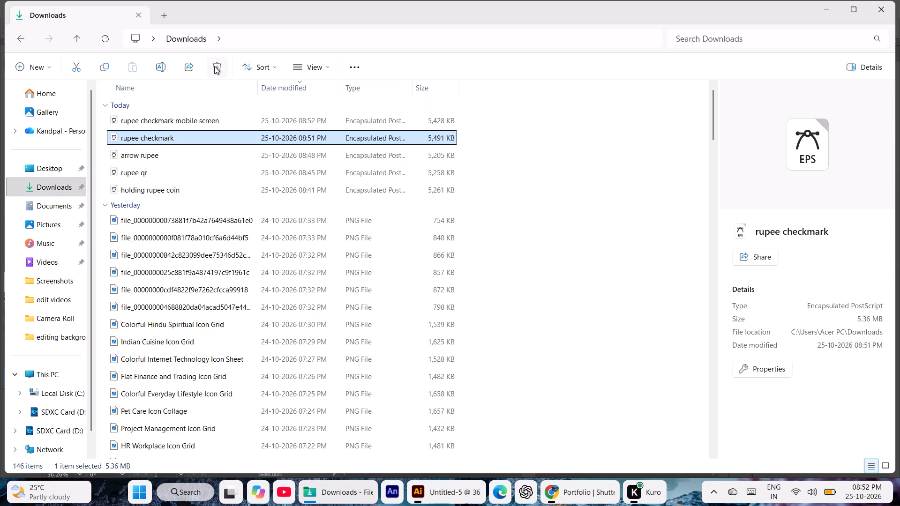
click(214, 66)
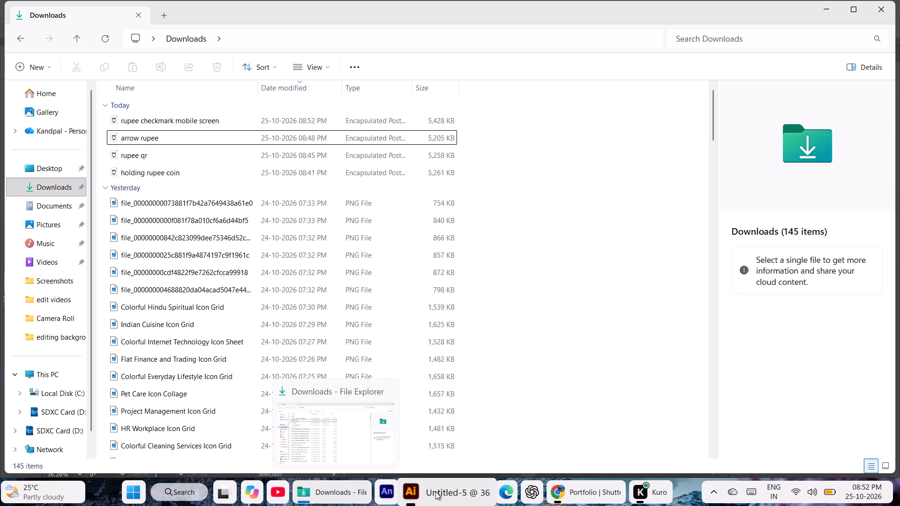
Delete the source PNG of the UPI phone with the green checkmark from Downloads.
click(437, 491)
click(335, 498)
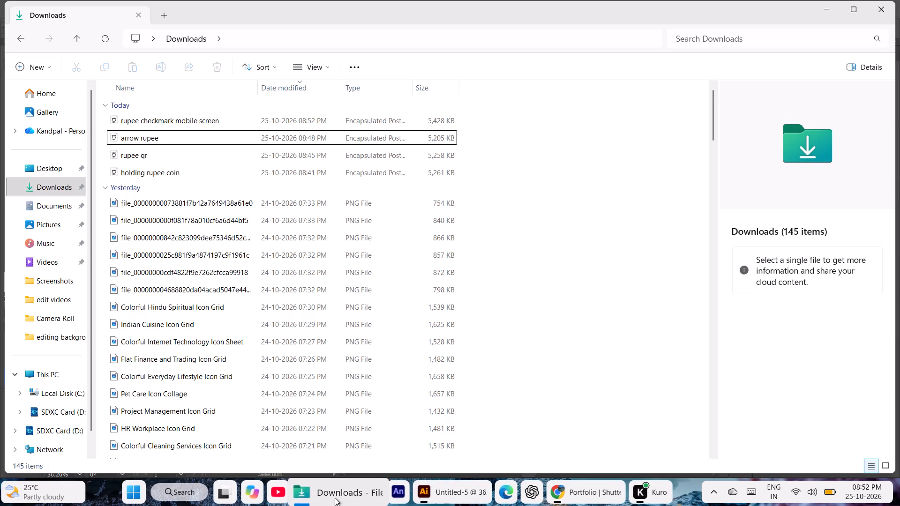
click(213, 206)
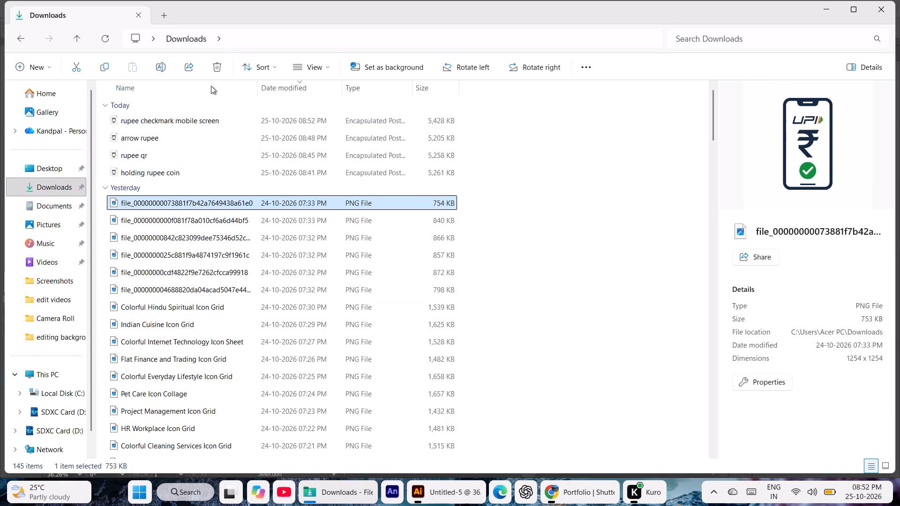
click(215, 68)
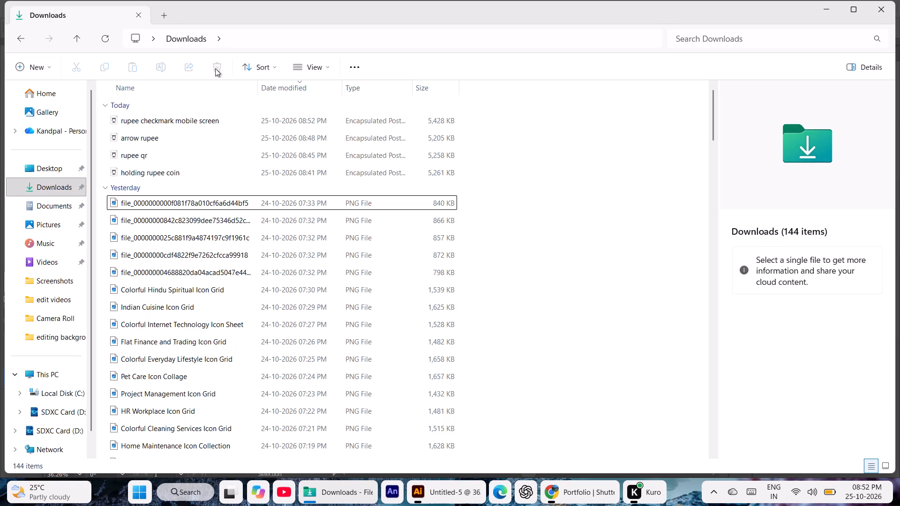
Place the PNG of the rupee coin on a coin stack from Downloads onto the new Illustrator artboard.
click(201, 201)
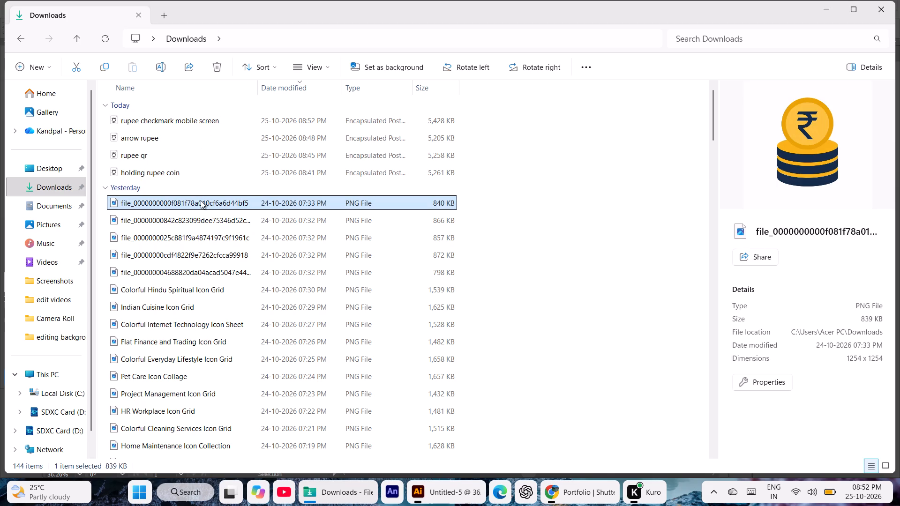
drag(201, 202, 439, 292)
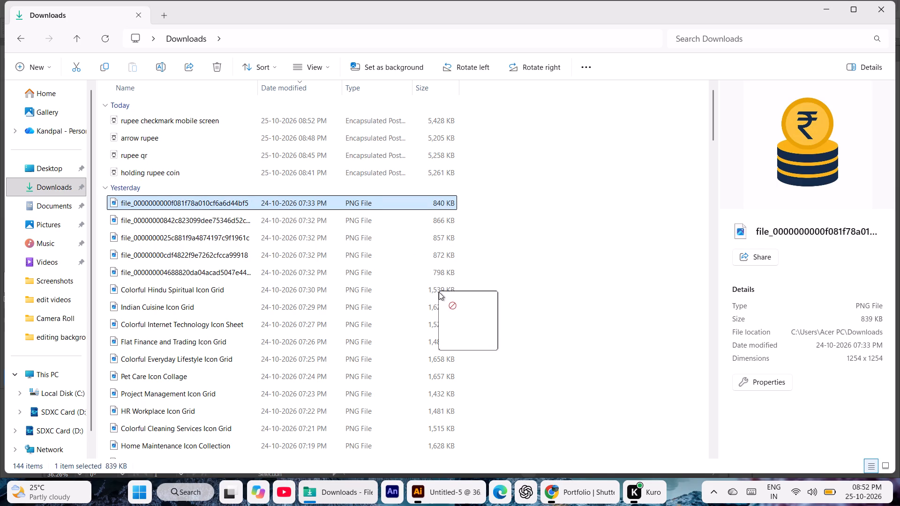
drag(439, 292, 360, 267)
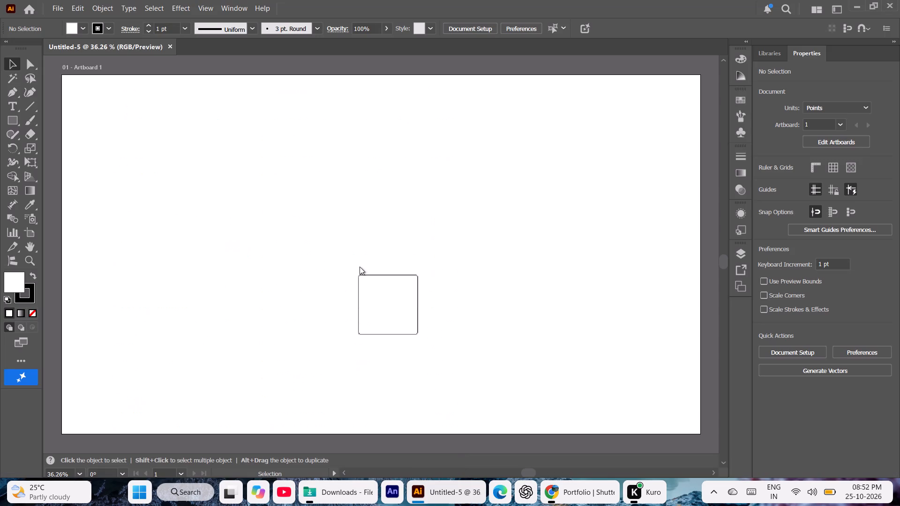
drag(360, 267, 360, 225)
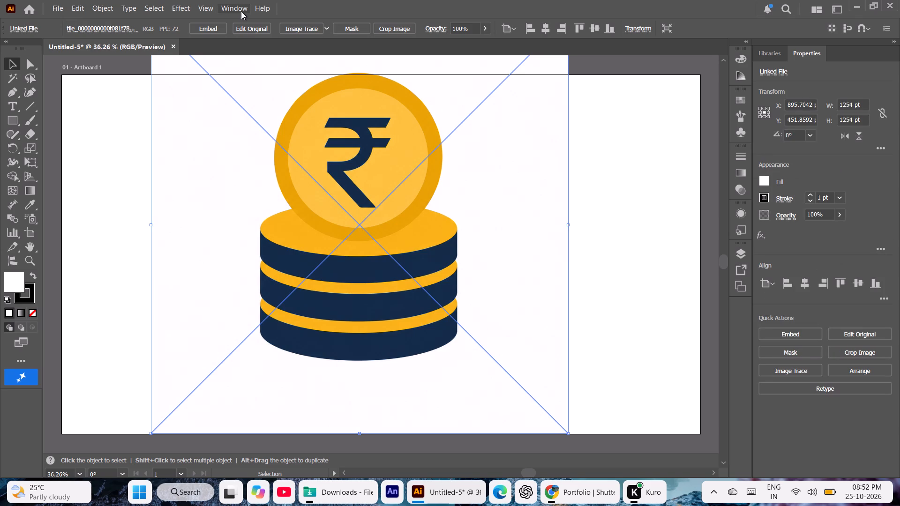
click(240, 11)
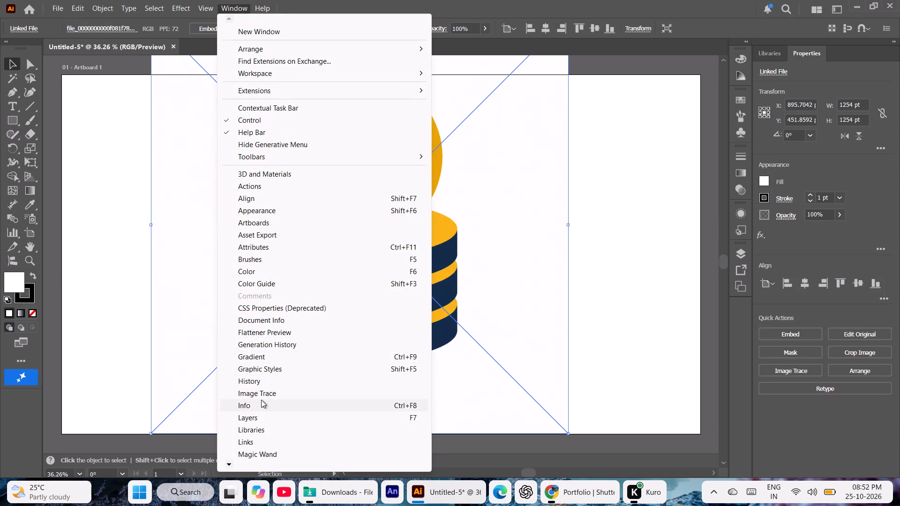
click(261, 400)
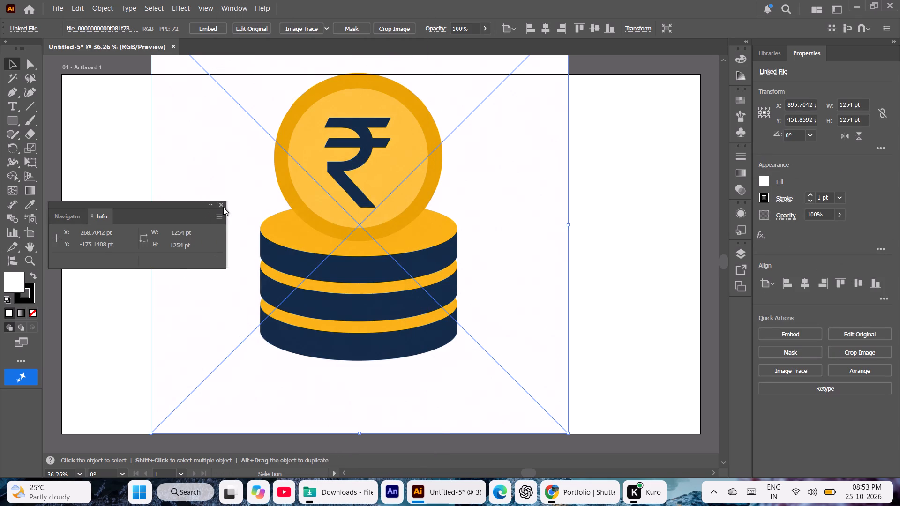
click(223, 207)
Trace the coin stack image with the Low Fidelity Photo preset, expand it into vector shapes and close Image Trace.
click(231, 10)
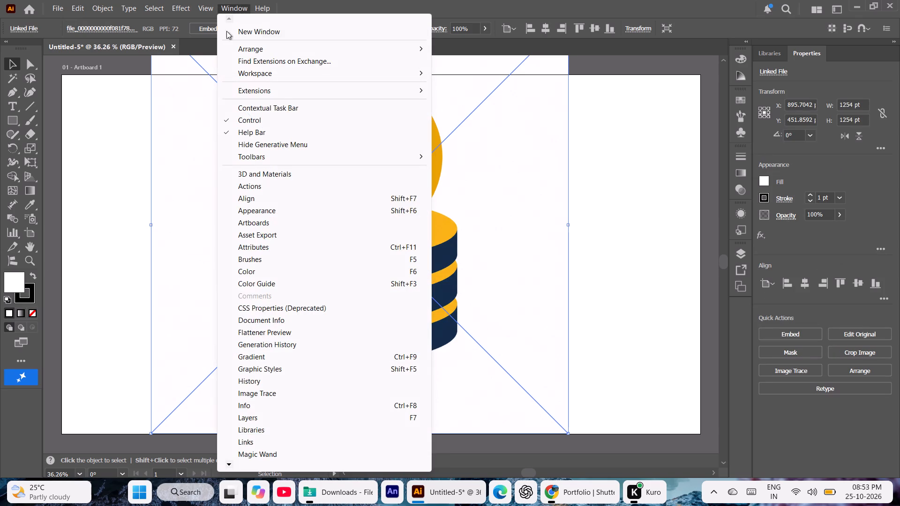
click(268, 395)
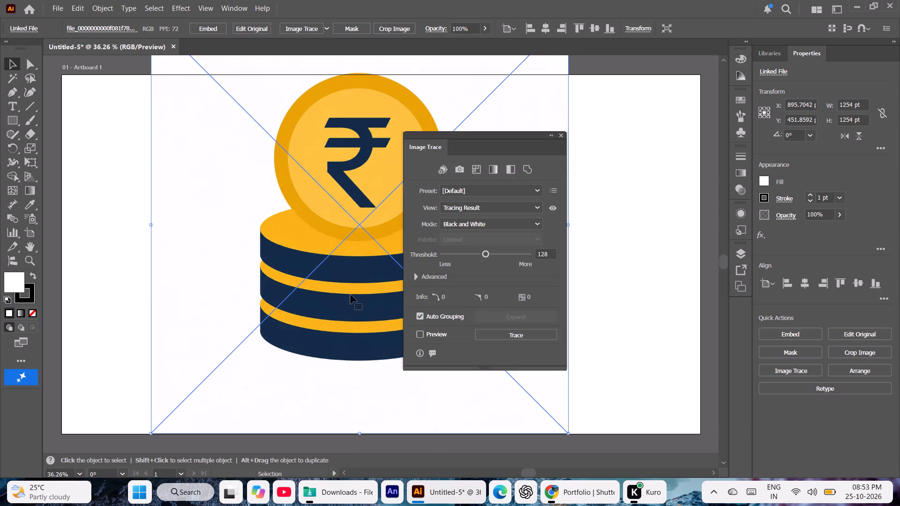
click(527, 187)
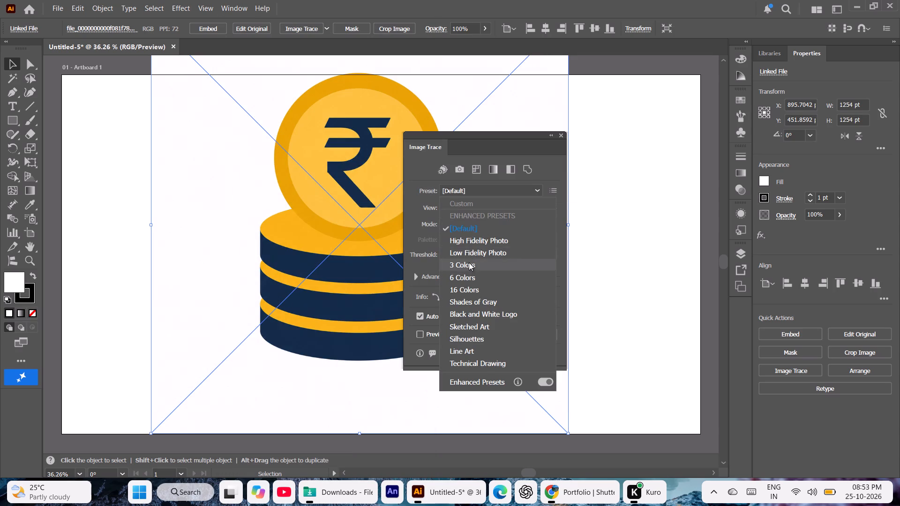
click(469, 254)
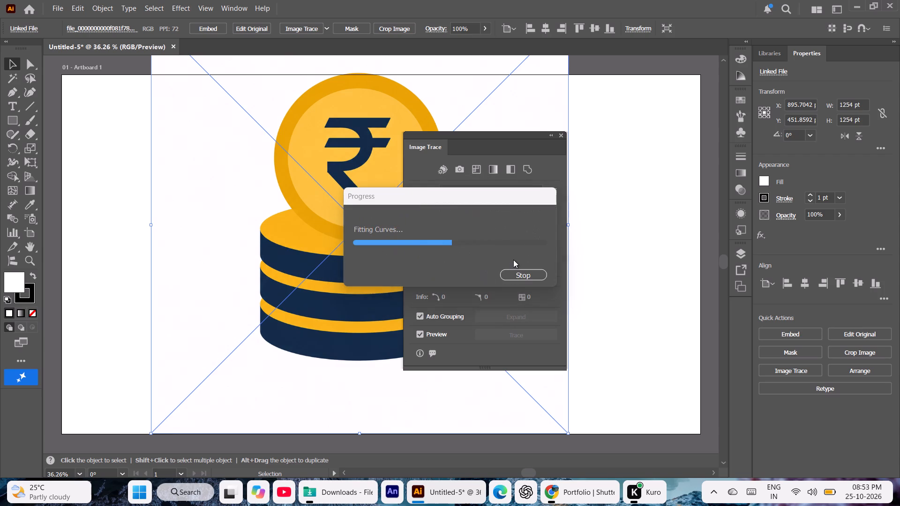
click(516, 318)
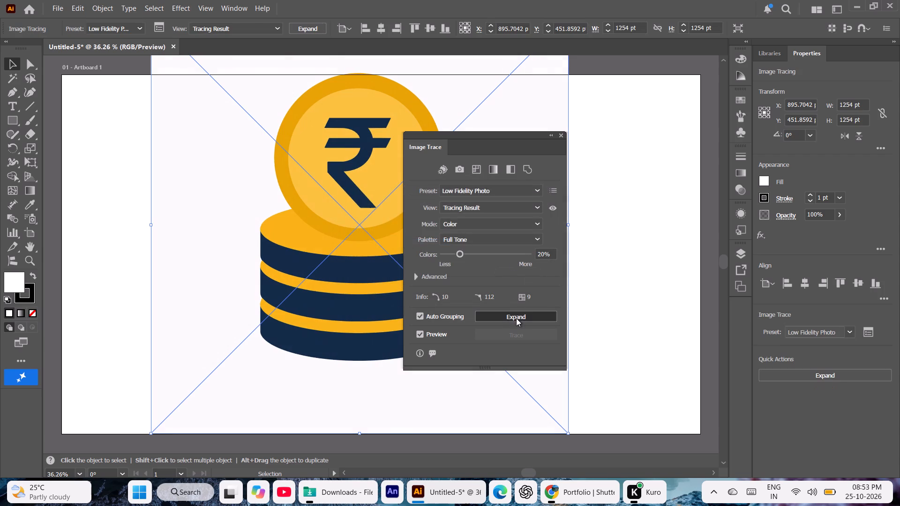
click(560, 130)
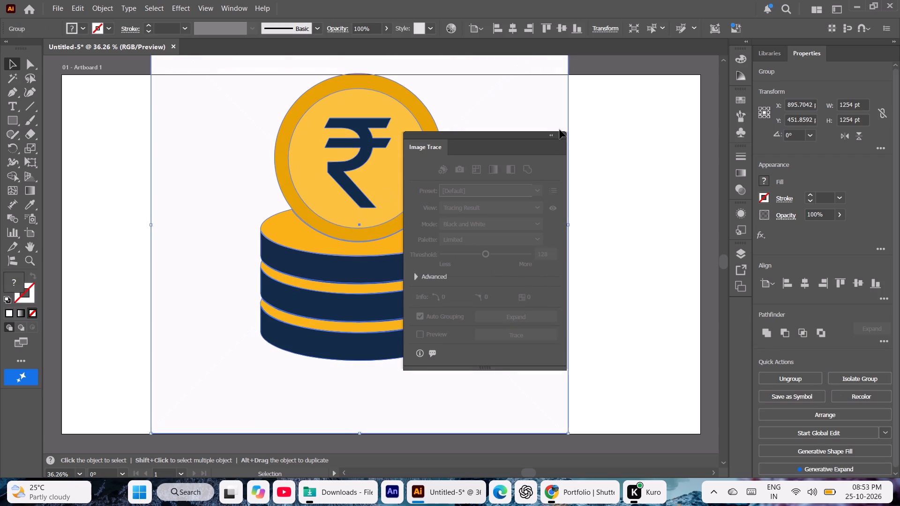
click(562, 134)
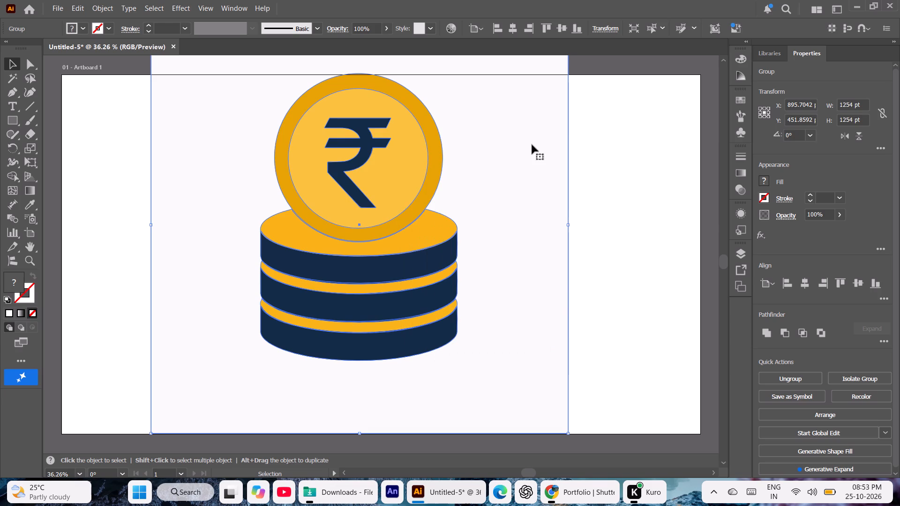
Ungroup all of the traced coin stack artwork and delete its off-white background shape.
right_click(532, 145)
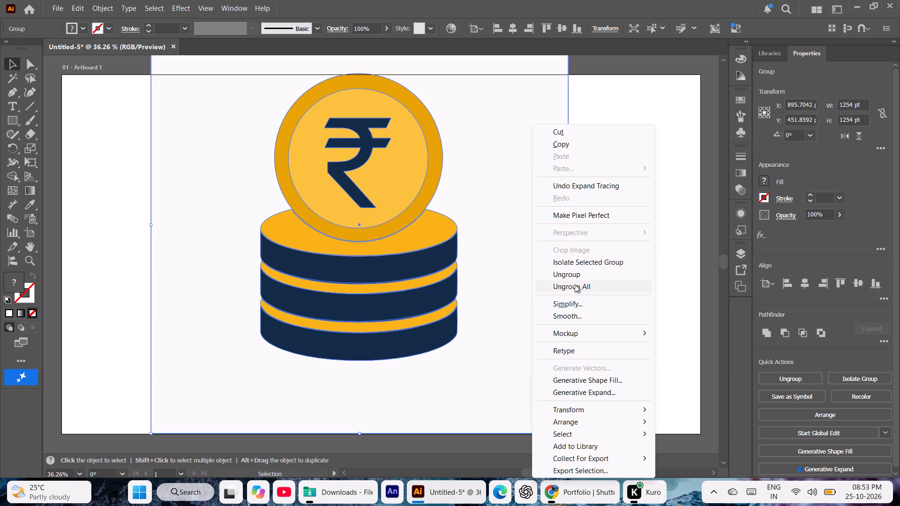
click(575, 284)
click(620, 275)
click(518, 254)
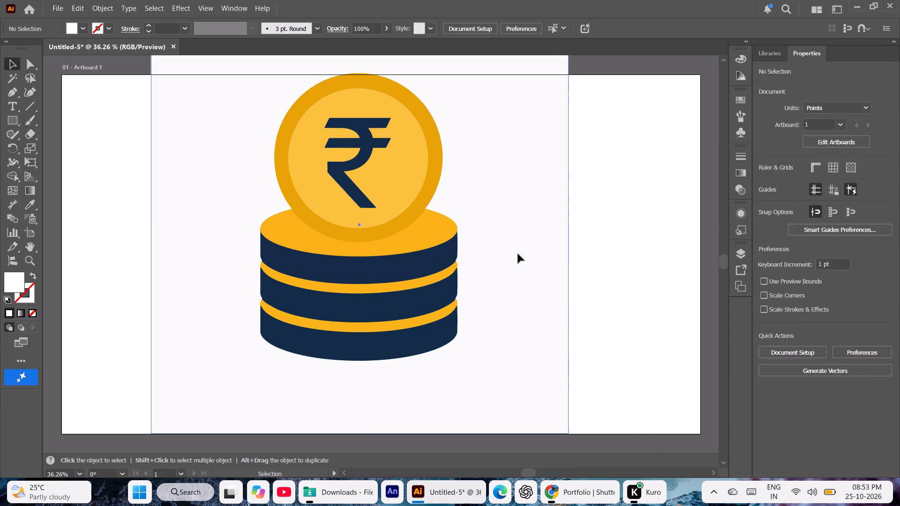
key(Delete)
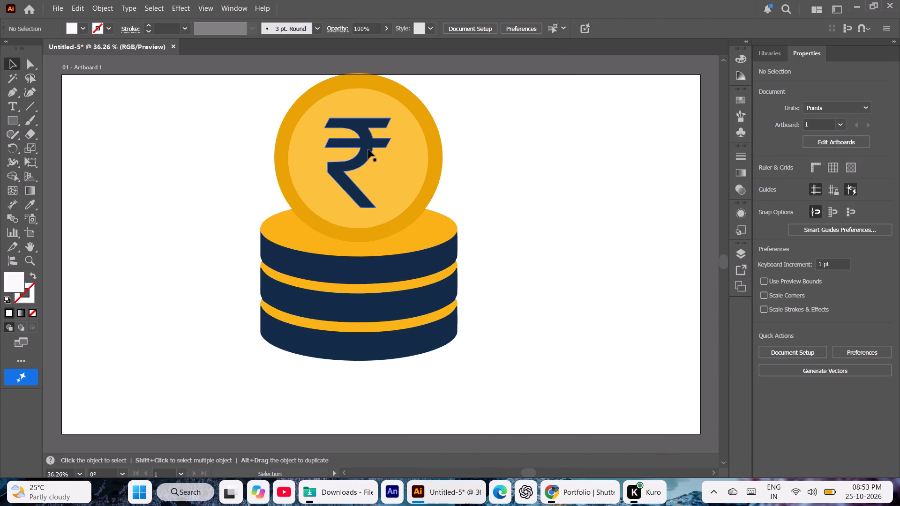
Change the fill of the navy rupee symbol on the coin to black using the recent colors.
click(368, 149)
click(766, 180)
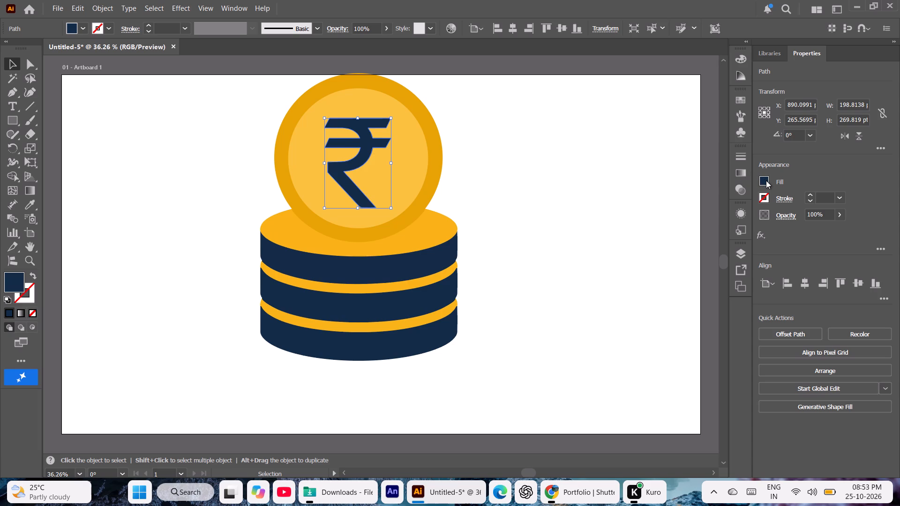
click(648, 234)
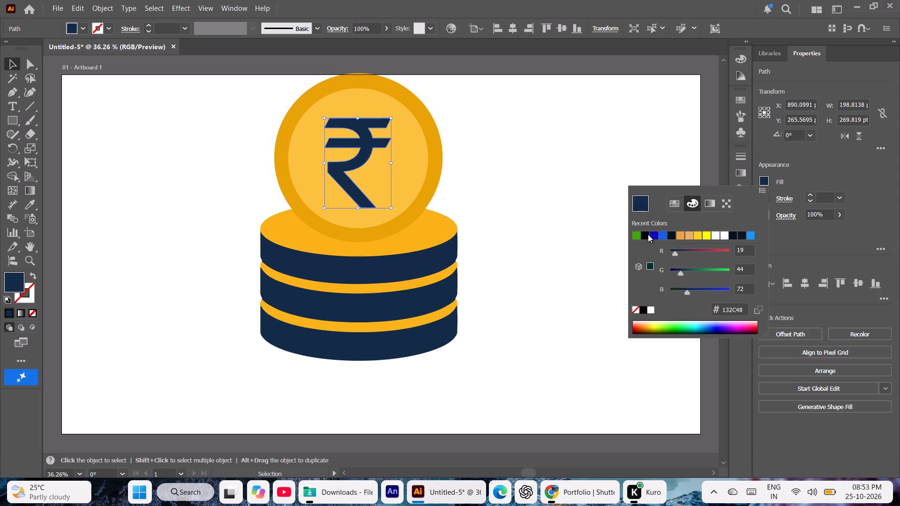
click(572, 196)
click(572, 196)
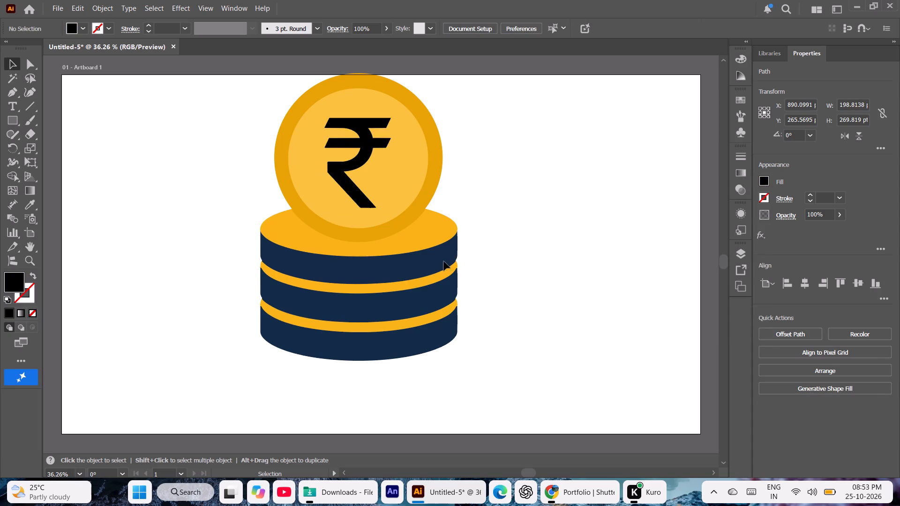
Recolor the three navy coin sides of the stack black by sampling the rupee symbol with the Eyedropper.
click(443, 260)
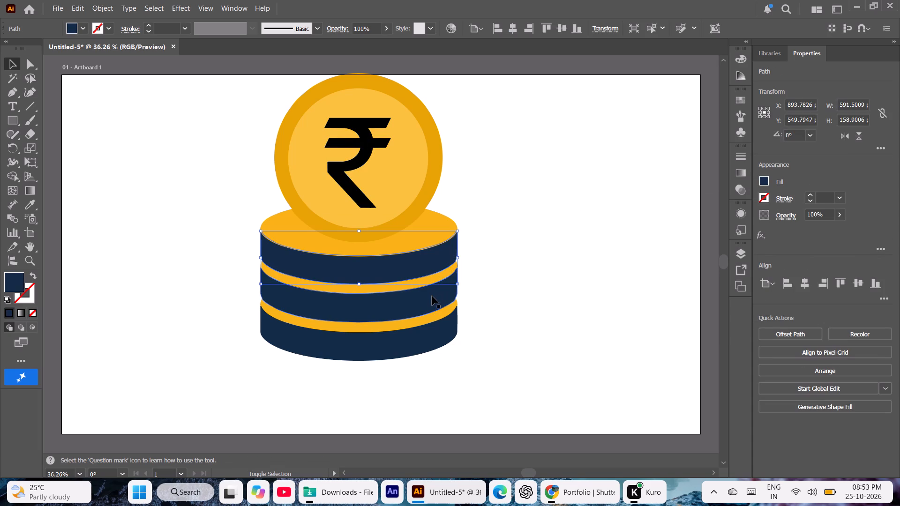
shift+click(432, 296)
shift+click(426, 339)
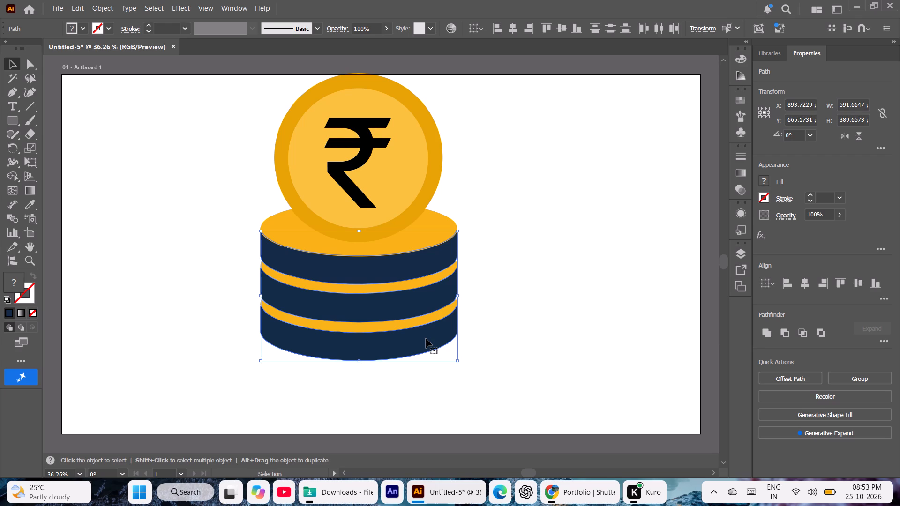
key(i)
click(366, 144)
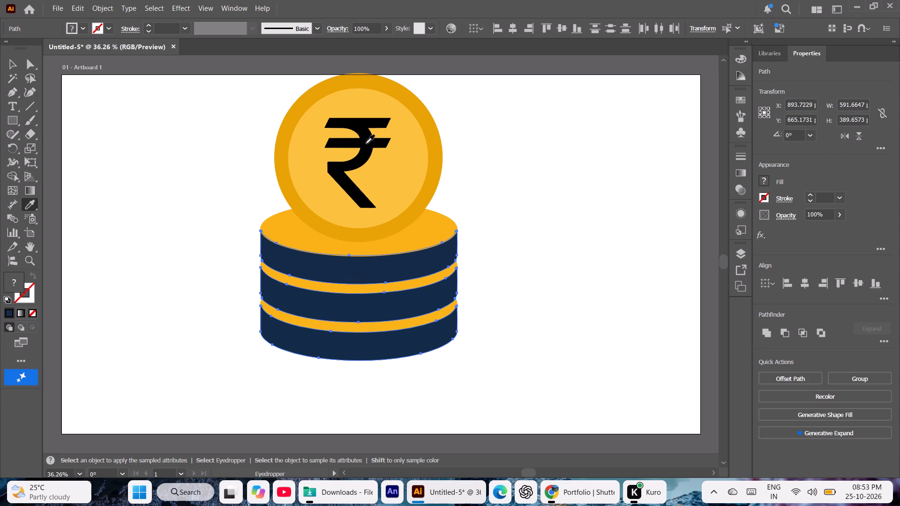
click(13, 65)
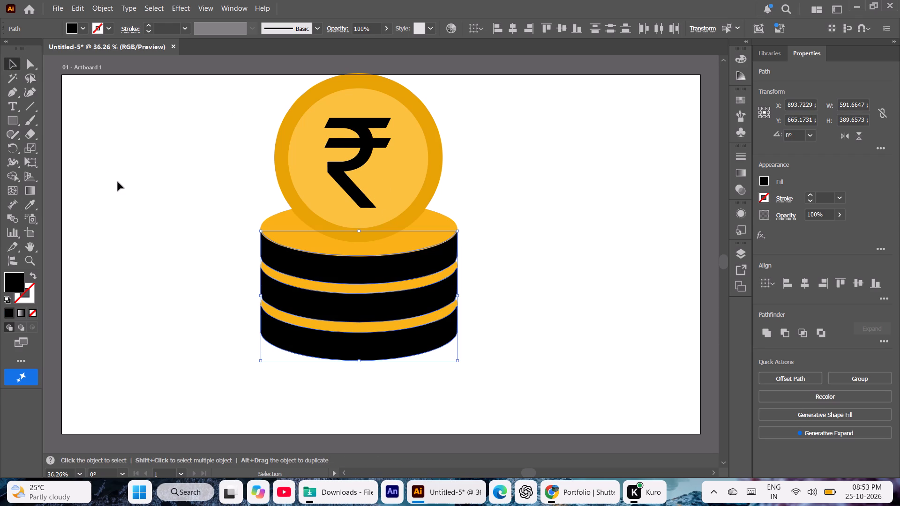
click(118, 182)
Fill the inner circle of the rupee coin with bright yellow FFFF00 from the recent colors.
click(311, 170)
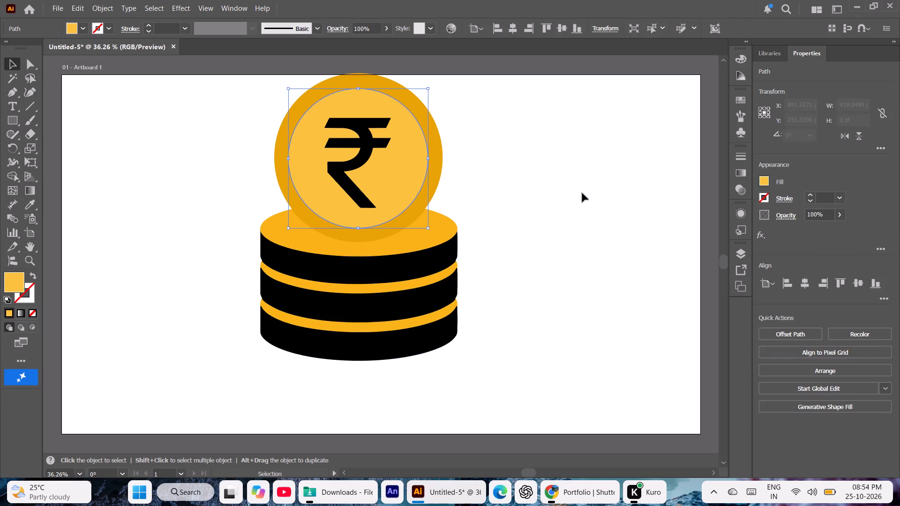
click(764, 181)
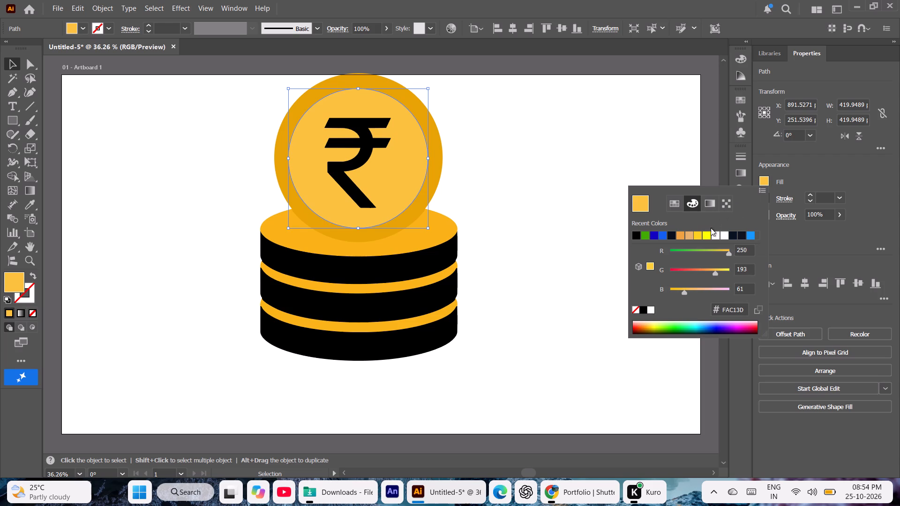
click(707, 237)
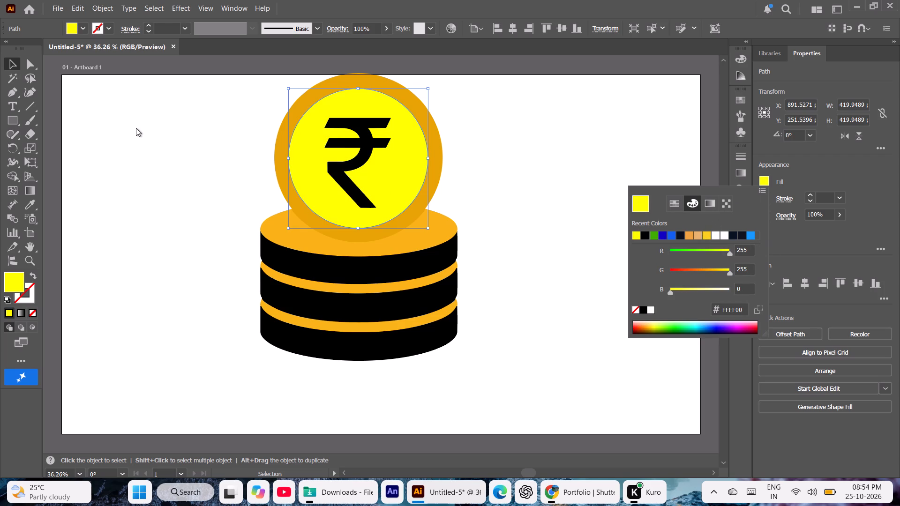
double_click(132, 129)
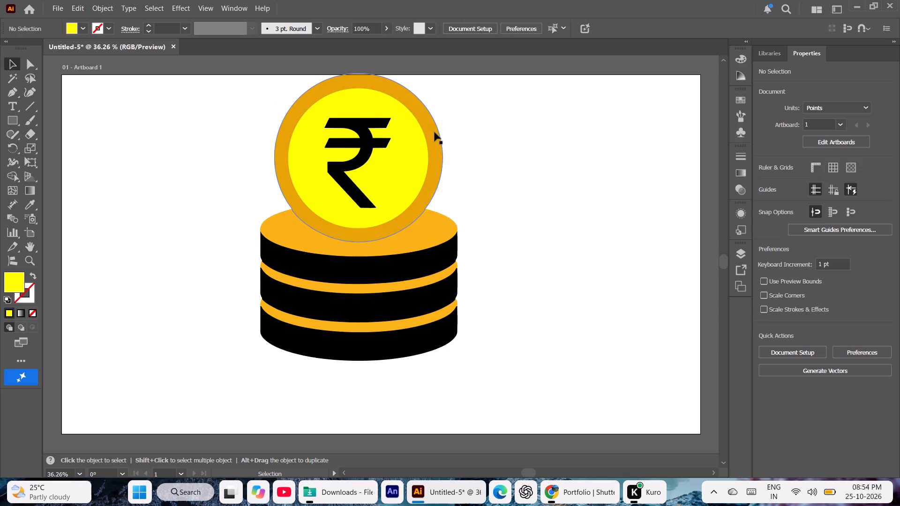
Fill the outer ring of the rupee coin with the golden yellow from the recent colors.
click(435, 132)
click(763, 180)
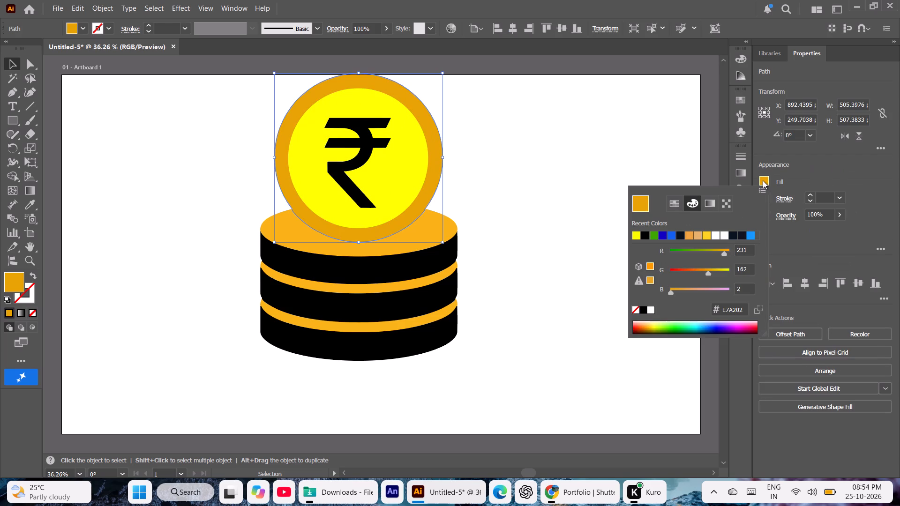
click(708, 237)
double_click(563, 179)
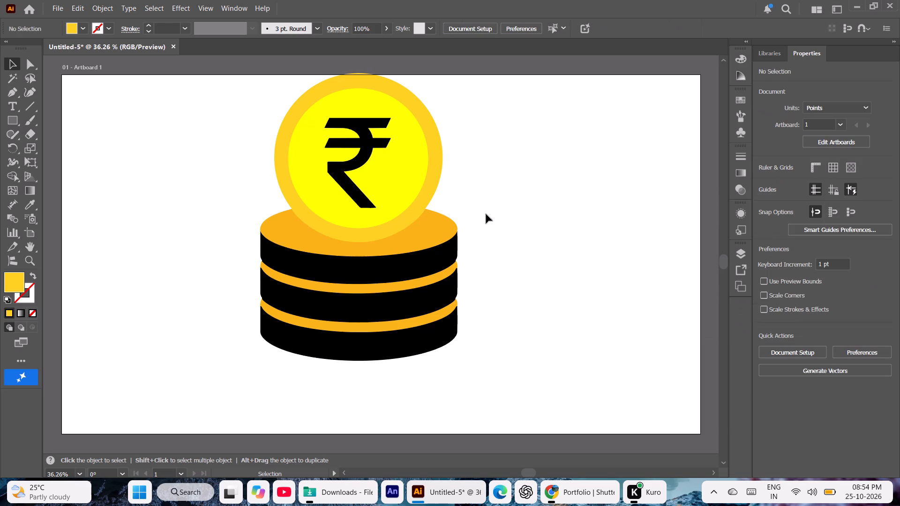
Recolor the top face of the coin stack bright yellow by sampling the rupee coin's inner circle with the Eyedropper.
click(433, 229)
key(i)
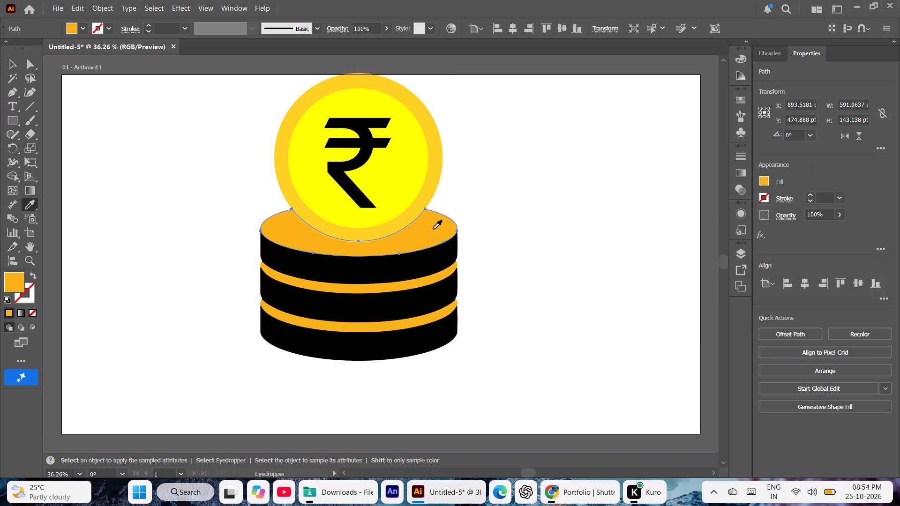
click(397, 163)
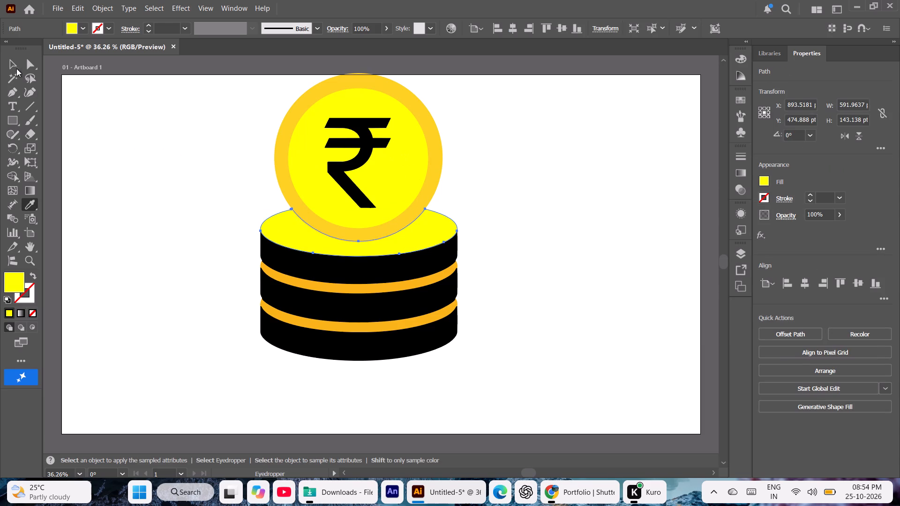
click(15, 67)
click(147, 236)
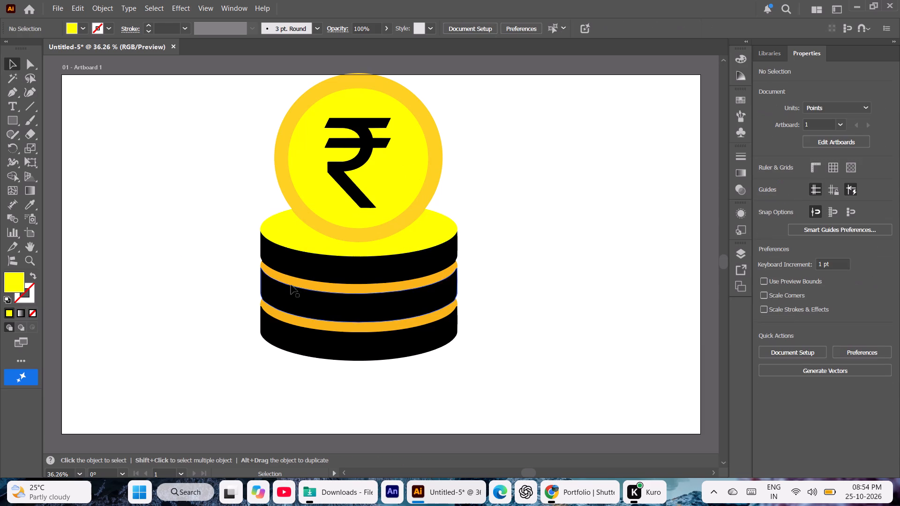
Recolor the two orange bands between the black coin sides golden yellow by sampling the rupee coin's outer ring.
click(293, 283)
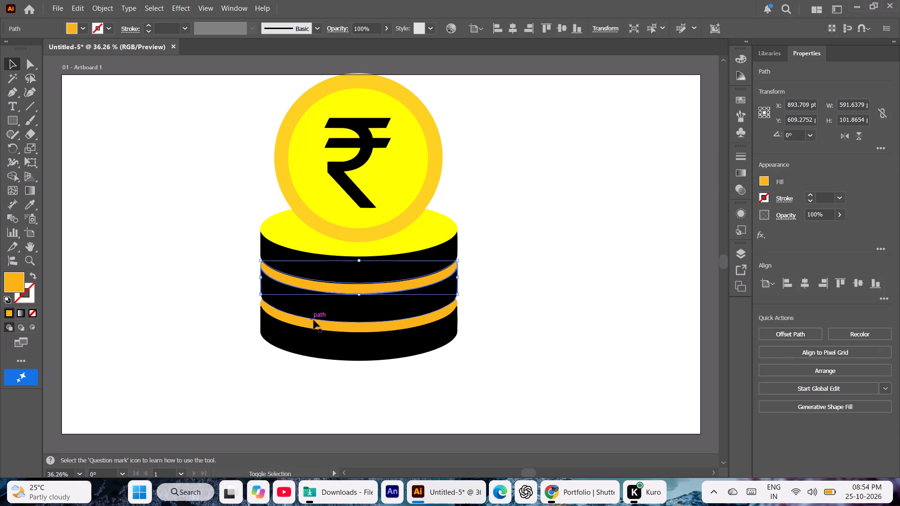
shift+click(315, 326)
key(i)
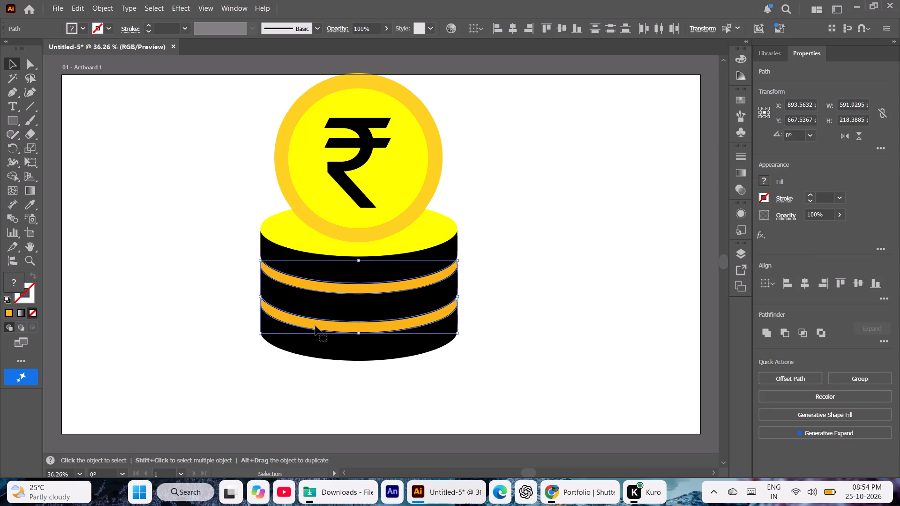
click(315, 224)
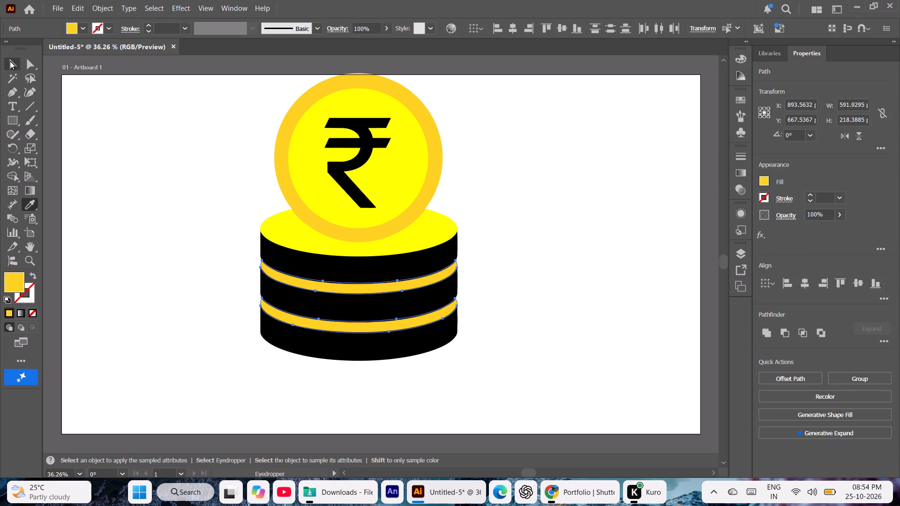
click(10, 61)
click(104, 210)
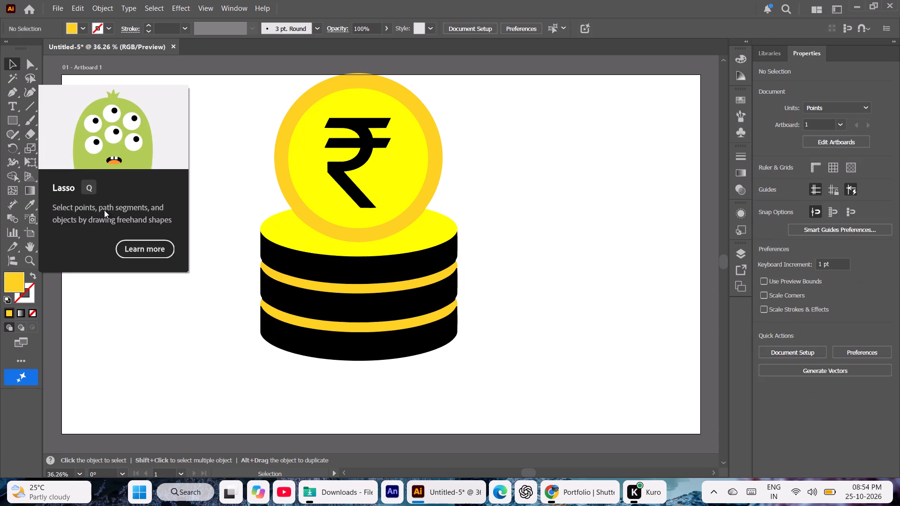
Enlarge the artboard from its lower-right corner to about 8741 by 4917 pt with the Artboard tool.
key(ctrl+minus)
key(ctrl+minus)
key(ctrl+minus)
key(ctrl+minus)
key(ctrl+minus)
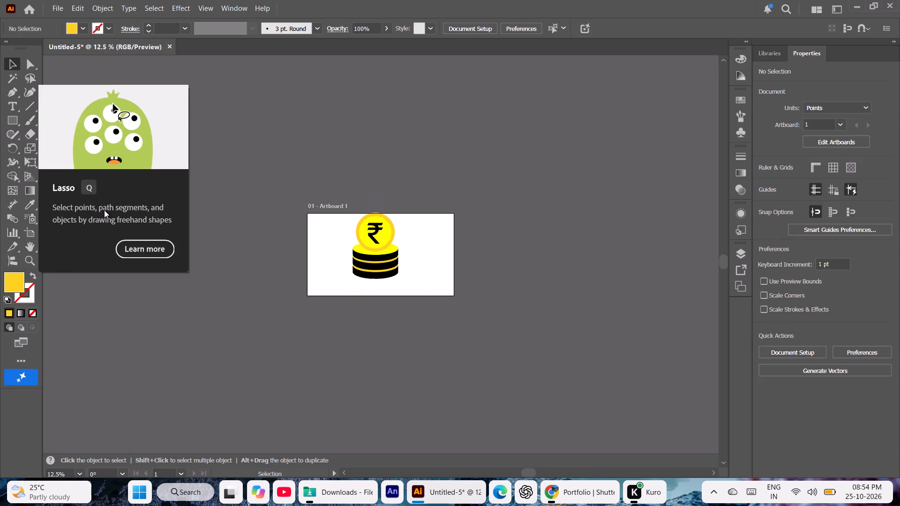
click(22, 241)
drag(326, 232, 142, 179)
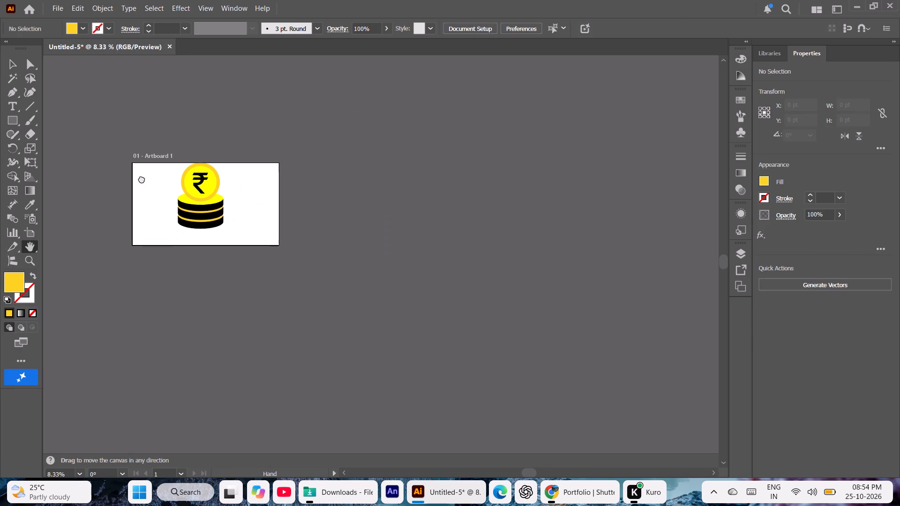
drag(142, 179, 68, 84)
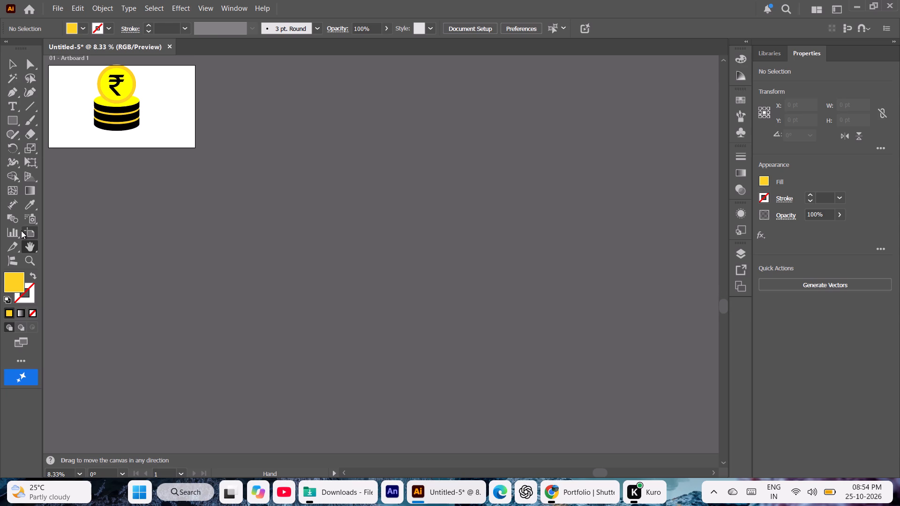
click(27, 233)
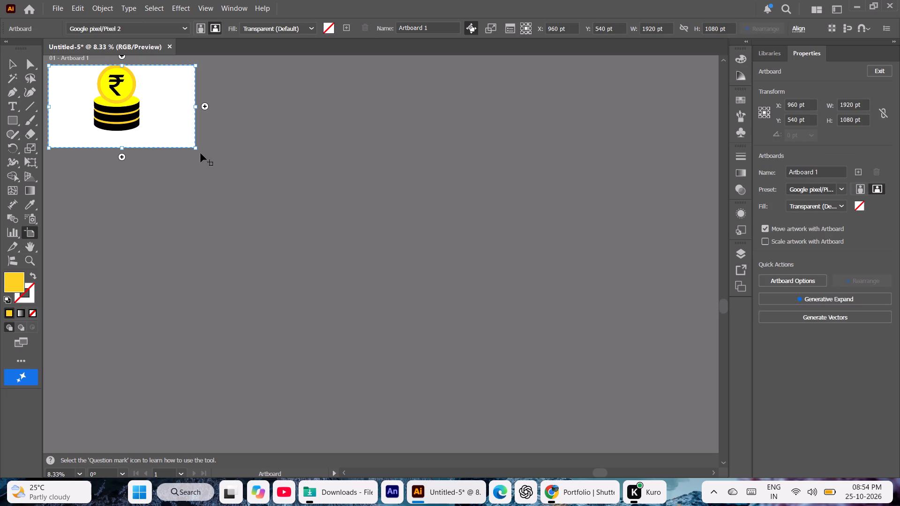
shift+drag(195, 149, 382, 281)
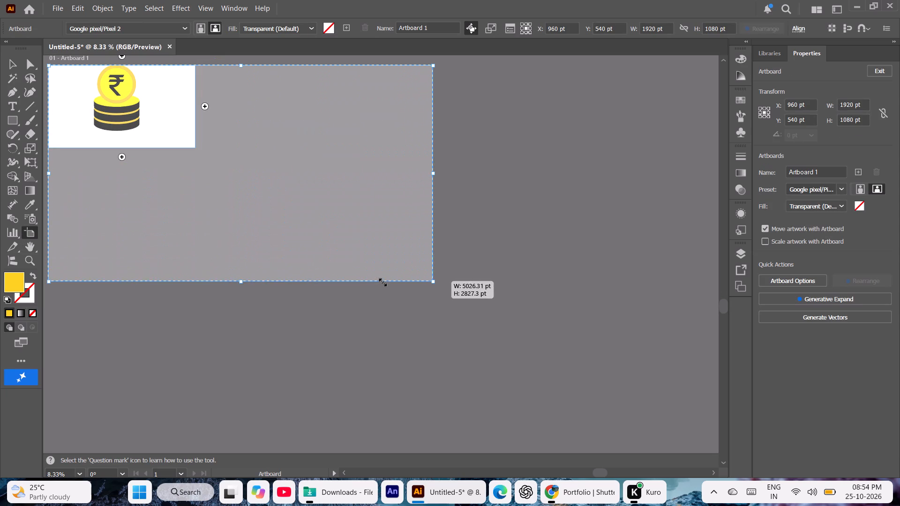
shift+drag(382, 281, 659, 441)
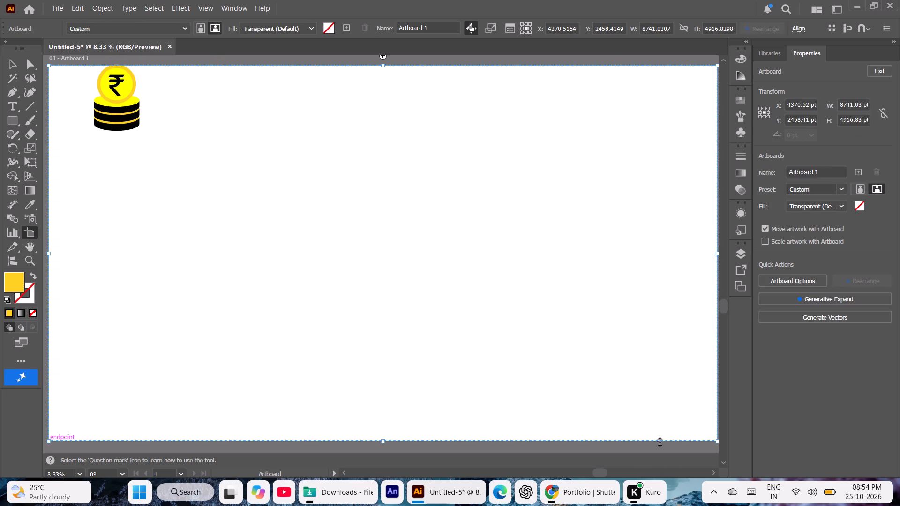
Scale the whole coin stack artwork up to about 2801 by 4087 pt and move it to roughly the artboard's center.
click(12, 63)
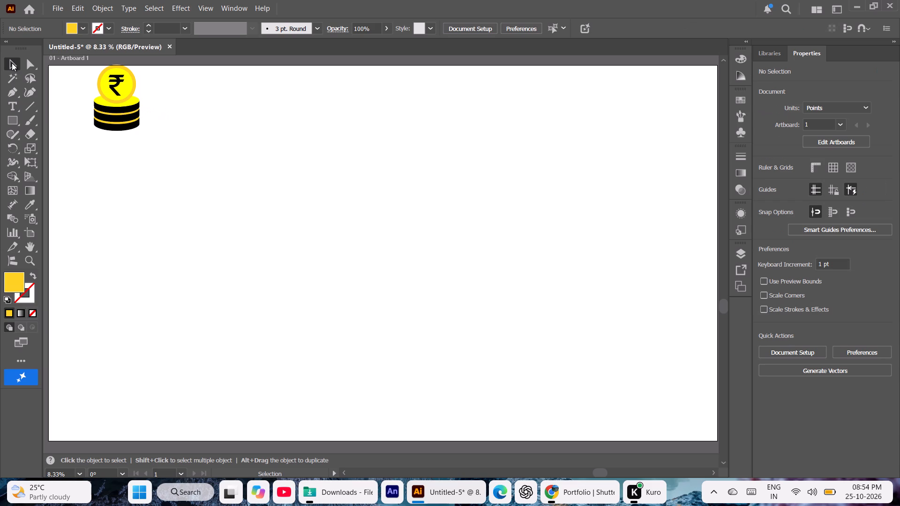
key(ctrl+a)
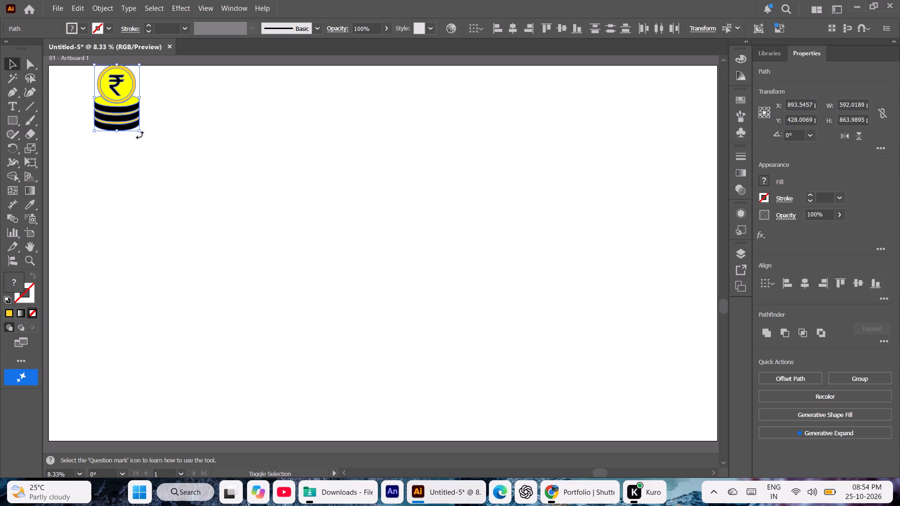
shift+drag(140, 131, 379, 348)
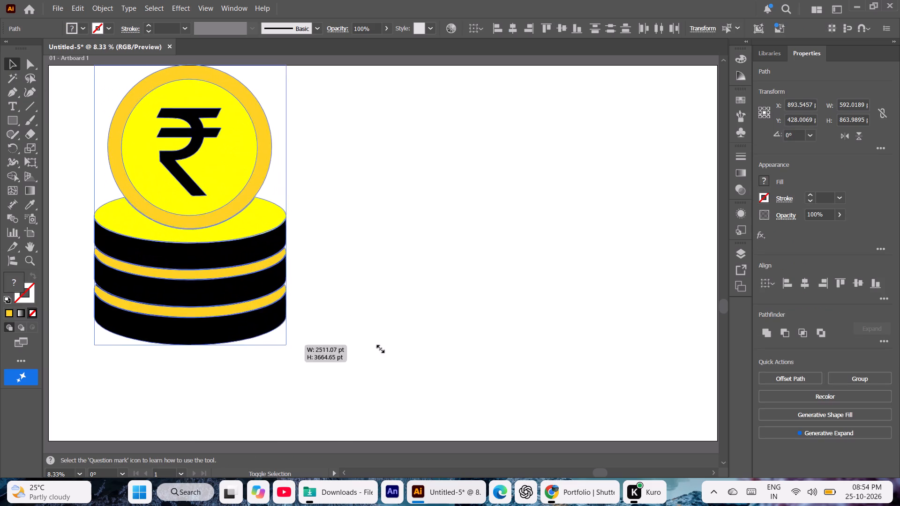
shift+drag(379, 348, 405, 377)
drag(240, 174, 293, 200)
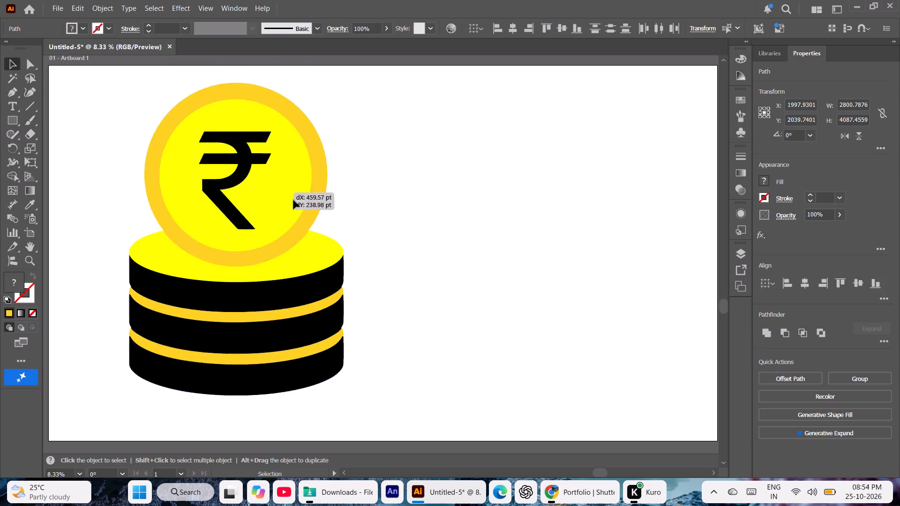
drag(293, 200, 403, 202)
click(589, 239)
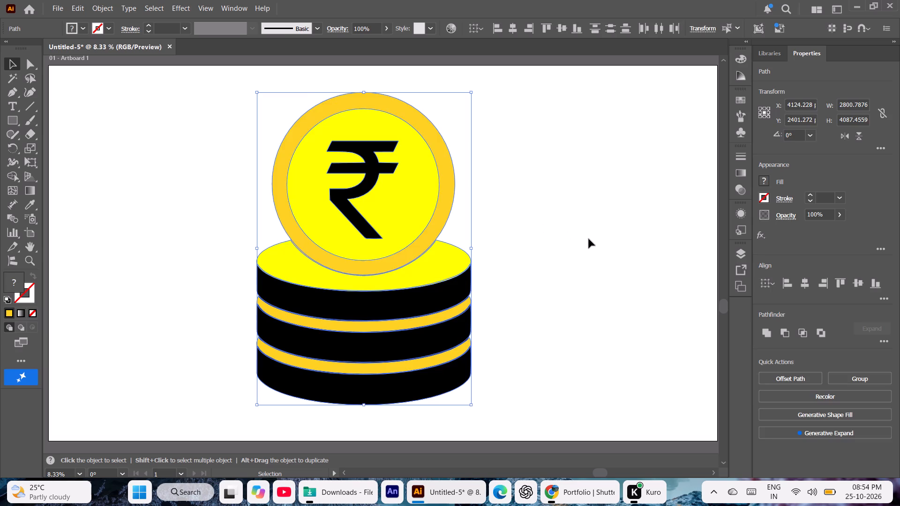
Save the coin stack artwork to Downloads as an Illustrator EPS named "coins stack", using the Illustrator 10 EPS version.
key(ctrl+s)
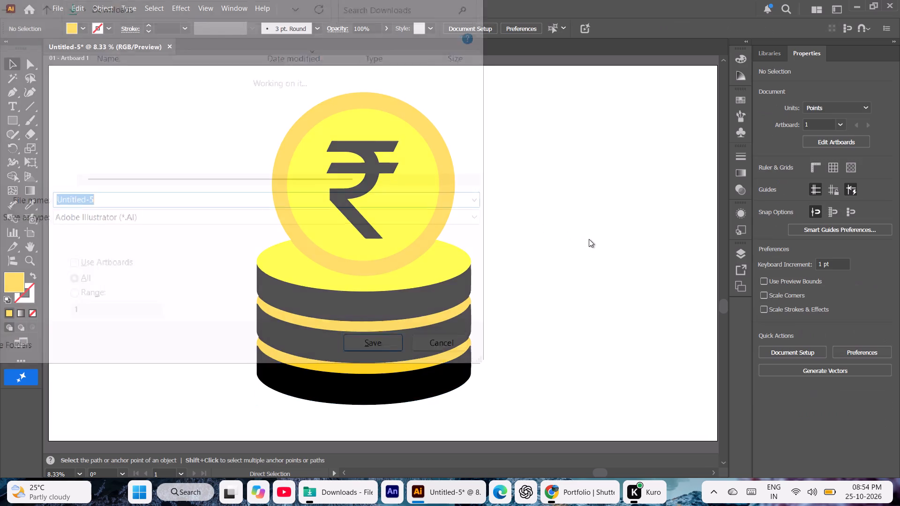
click(59, 137)
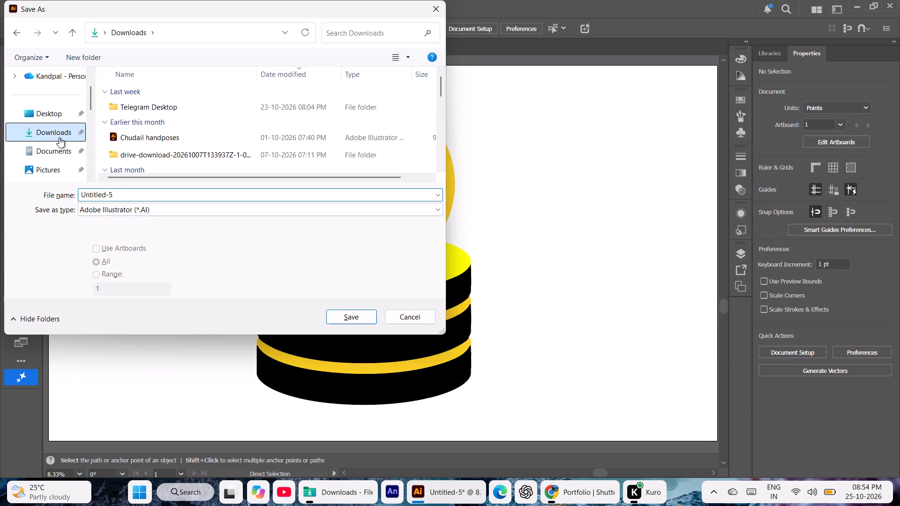
click(119, 194)
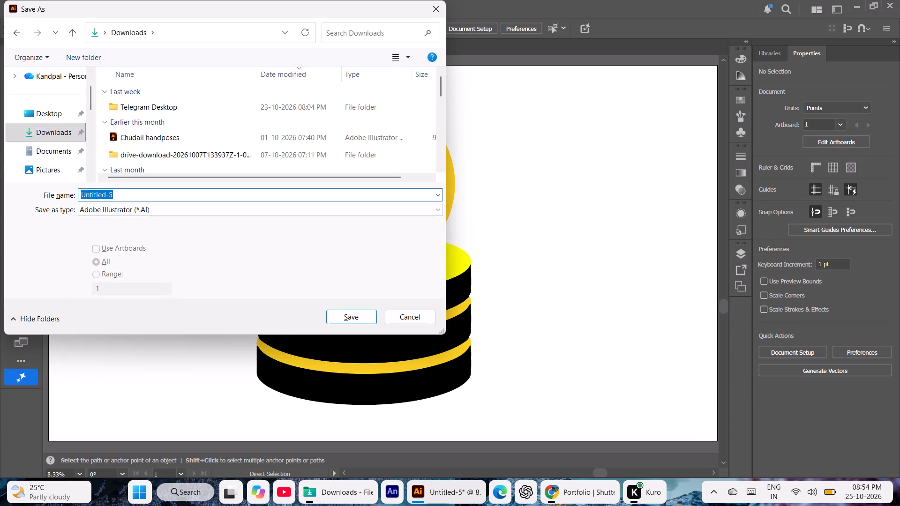
key(BackSpace)
text(coins stack)
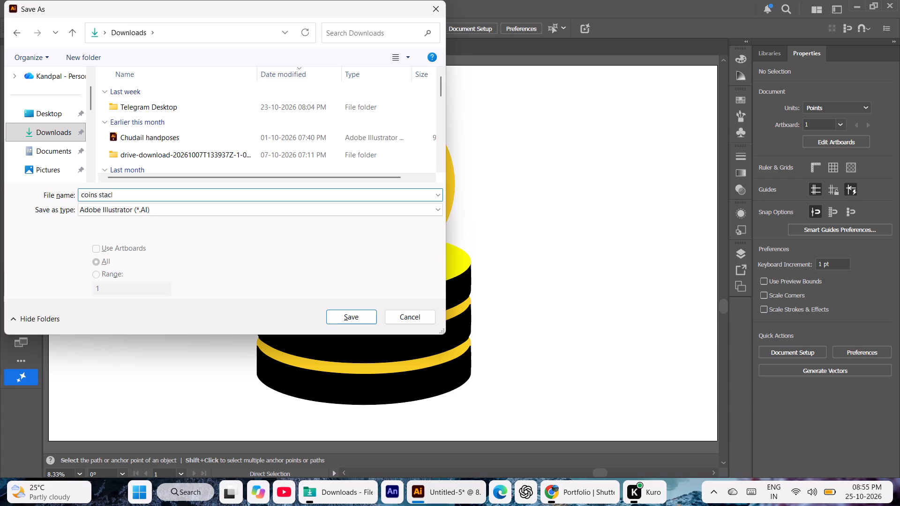
key(space)
click(142, 207)
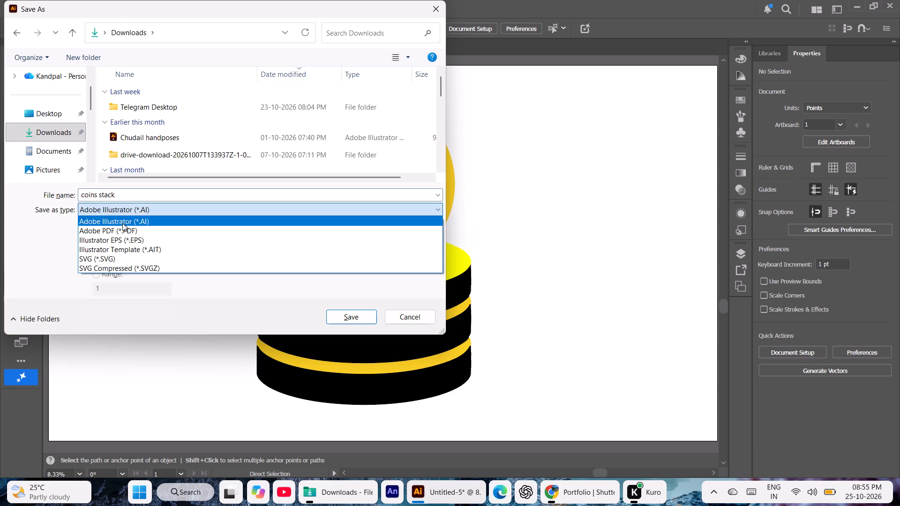
click(122, 241)
key(Return)
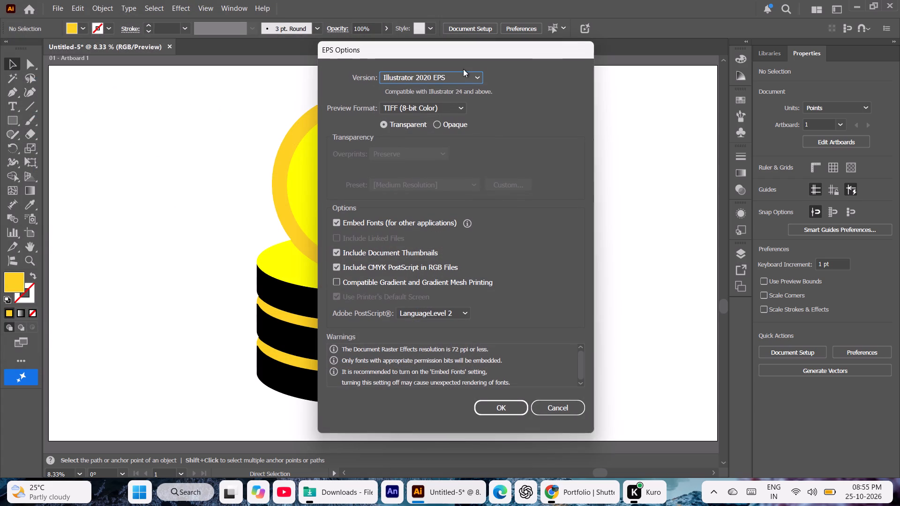
click(473, 74)
click(435, 208)
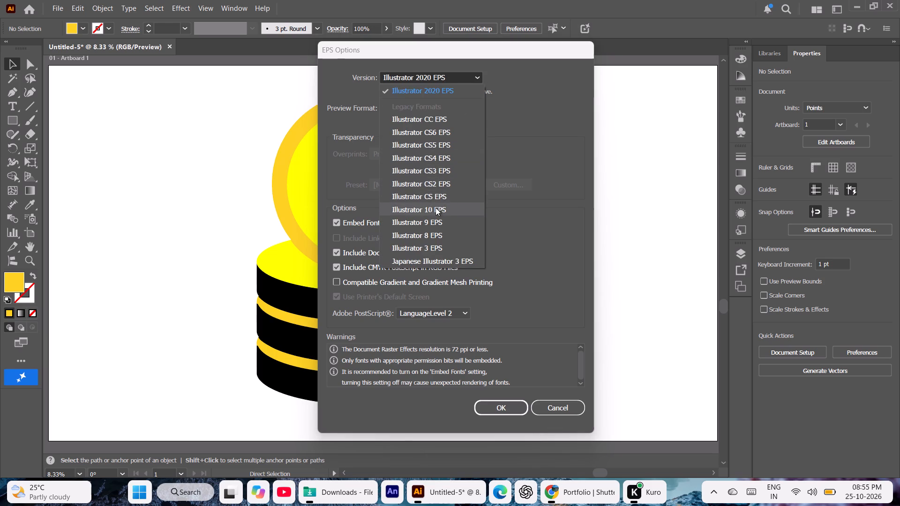
key(Return)
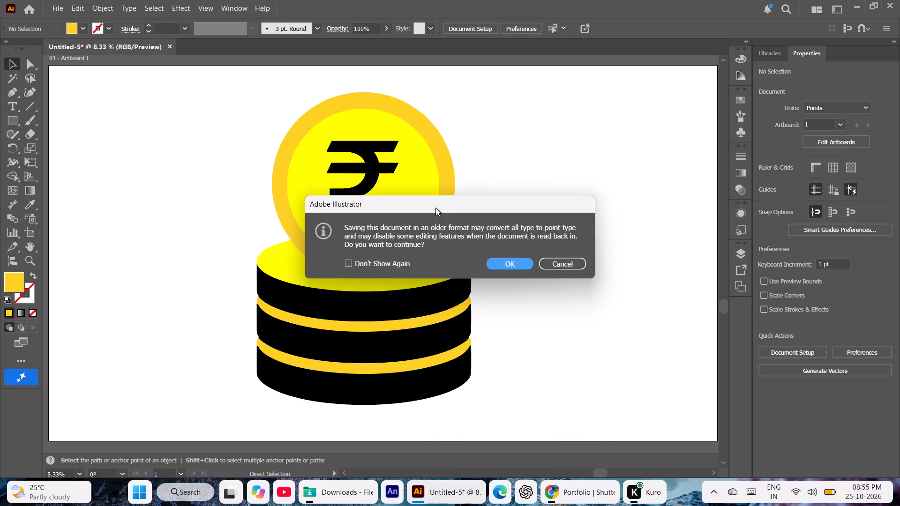
key(Return)
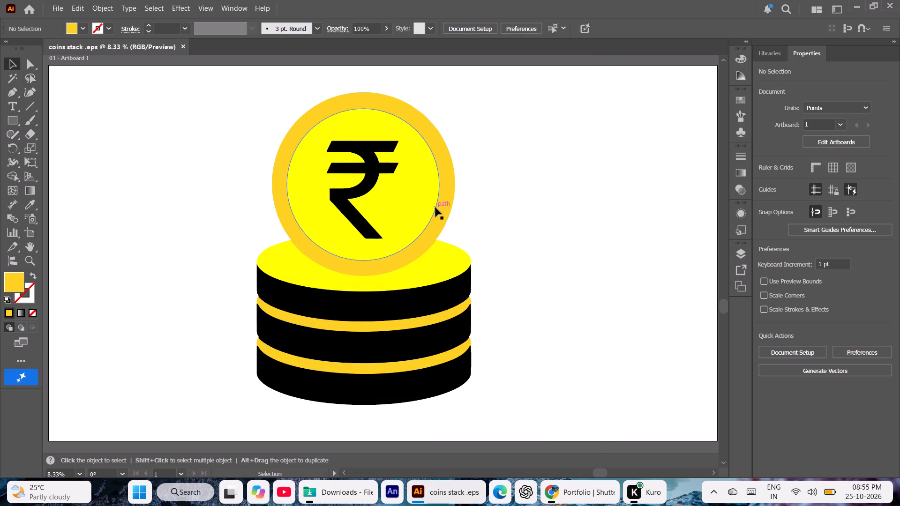
Create a new 1920 x 1080 pt RGB document and close the saved coins stack document.
click(53, 6)
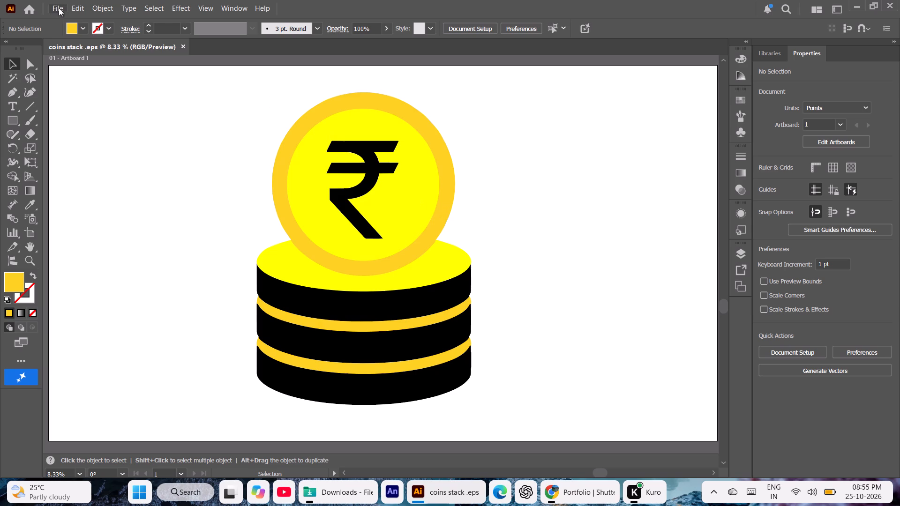
click(68, 20)
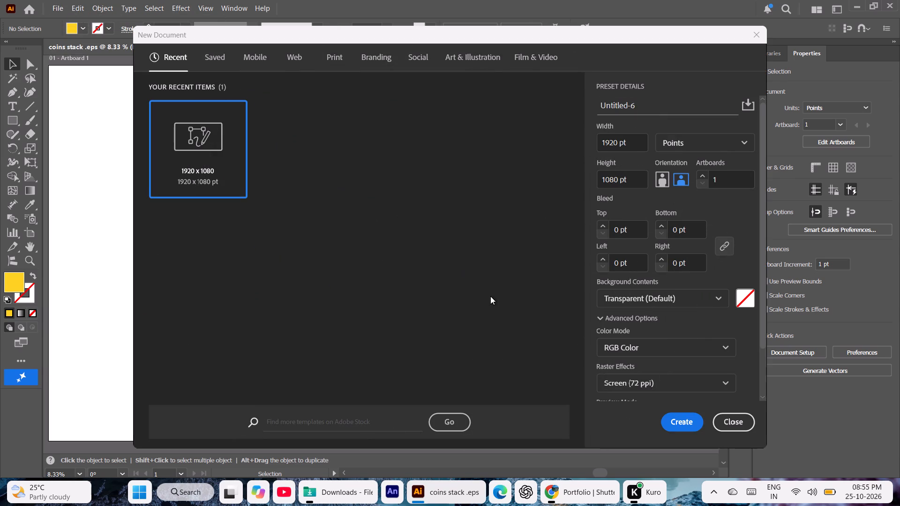
click(685, 416)
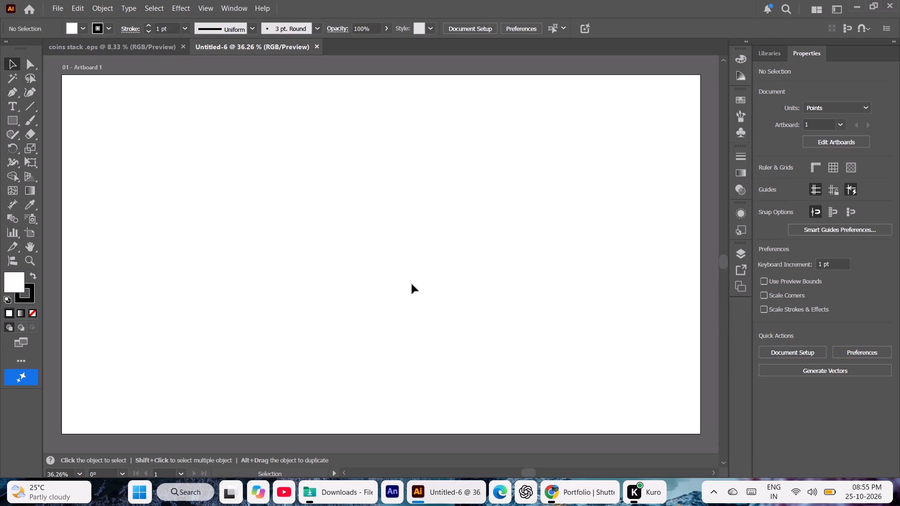
click(182, 48)
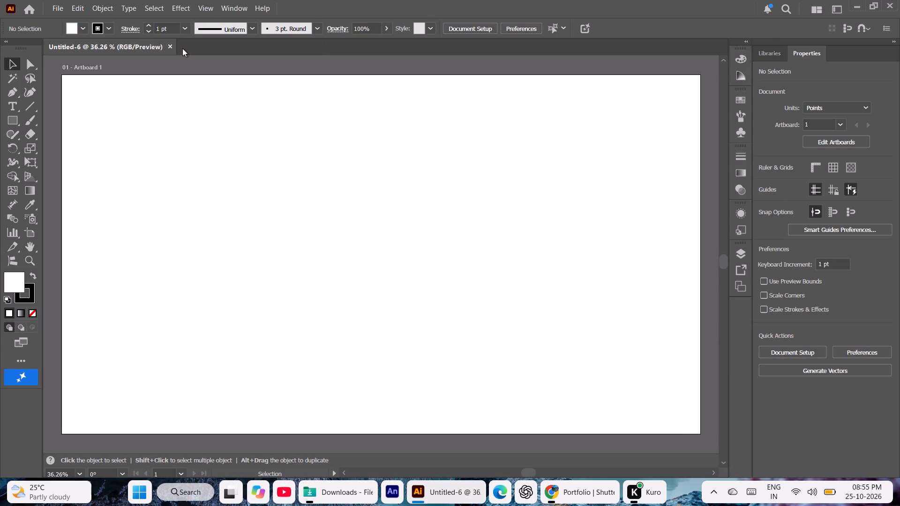
Switch to File Explorer and delete the coin stack's source PNG from the Downloads folder.
click(328, 502)
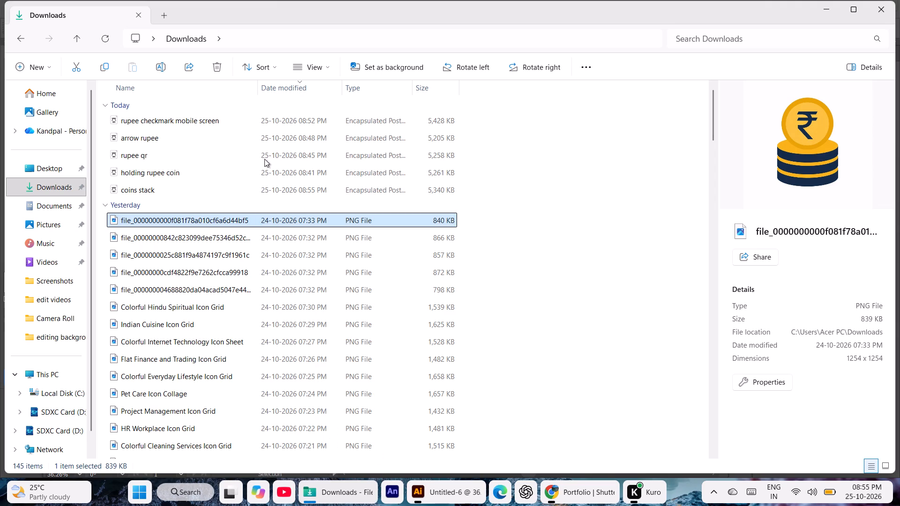
click(210, 69)
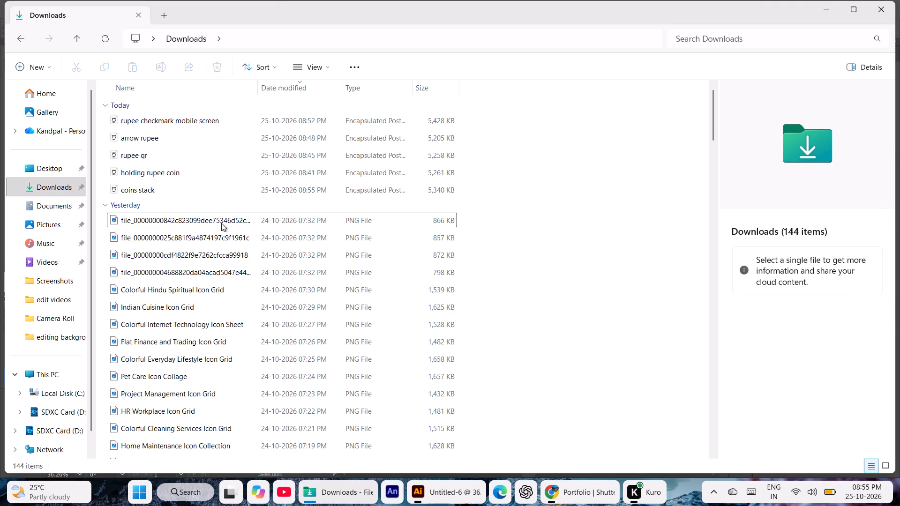
Bring the rupee wallet PNG from Downloads into the new Illustrator document, placing it over the left part of the artboard.
click(224, 222)
drag(224, 222, 362, 401)
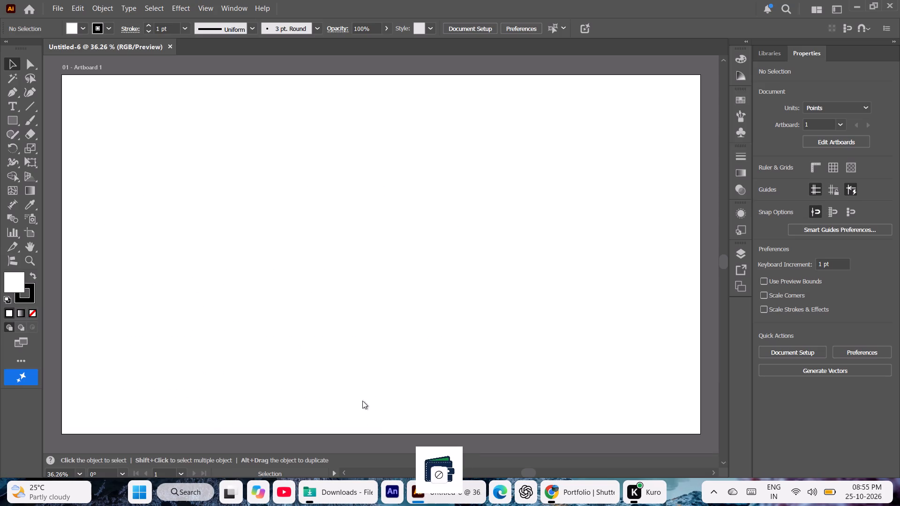
drag(362, 401, 286, 214)
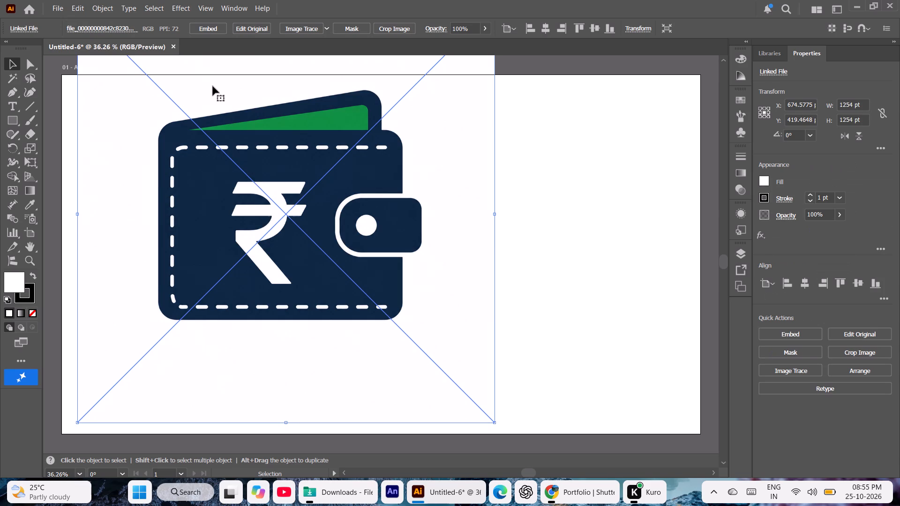
Apply Image Trace to the placed wallet image with the Low Fidelity Photo preset.
click(233, 11)
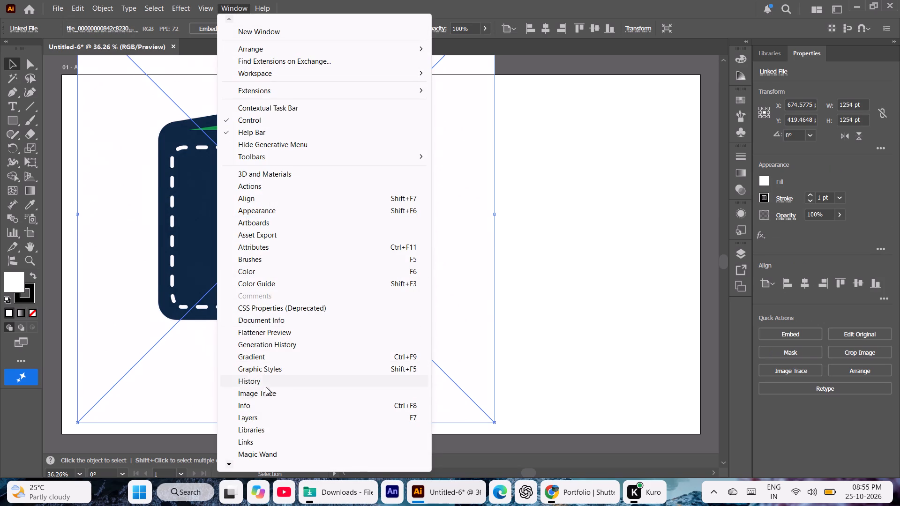
click(267, 389)
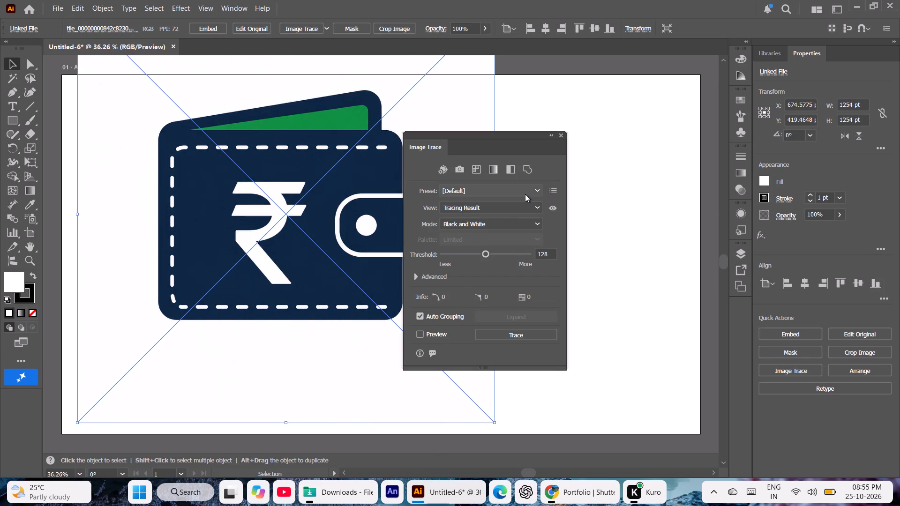
click(525, 194)
click(490, 255)
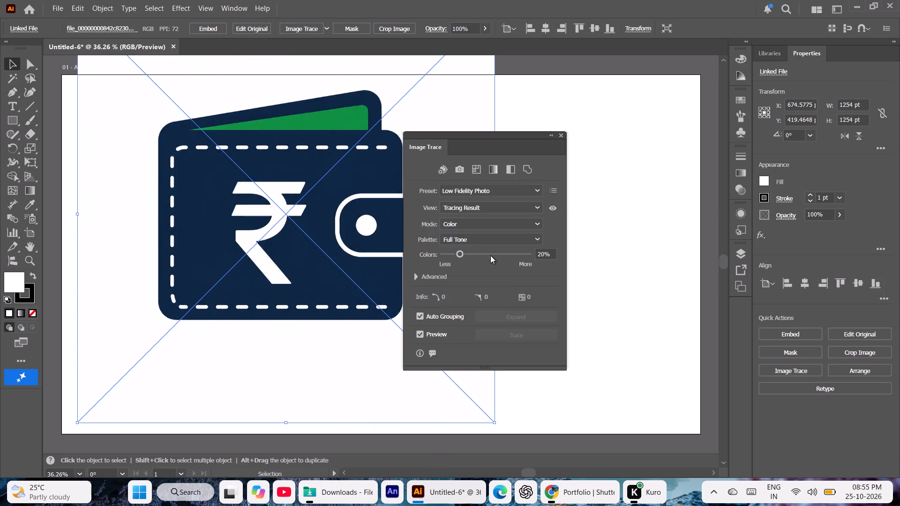
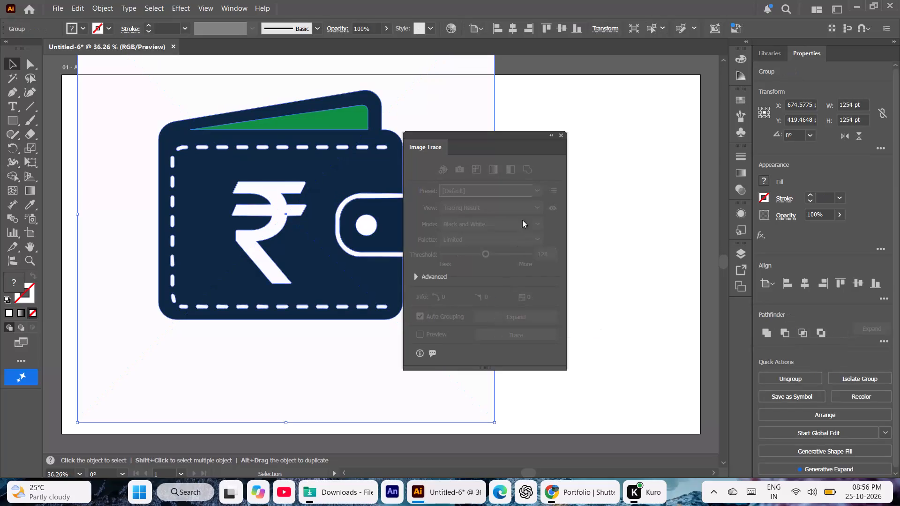
Ungroup the traced wallet artwork and delete the off-white background rectangle behind it.
click(564, 131)
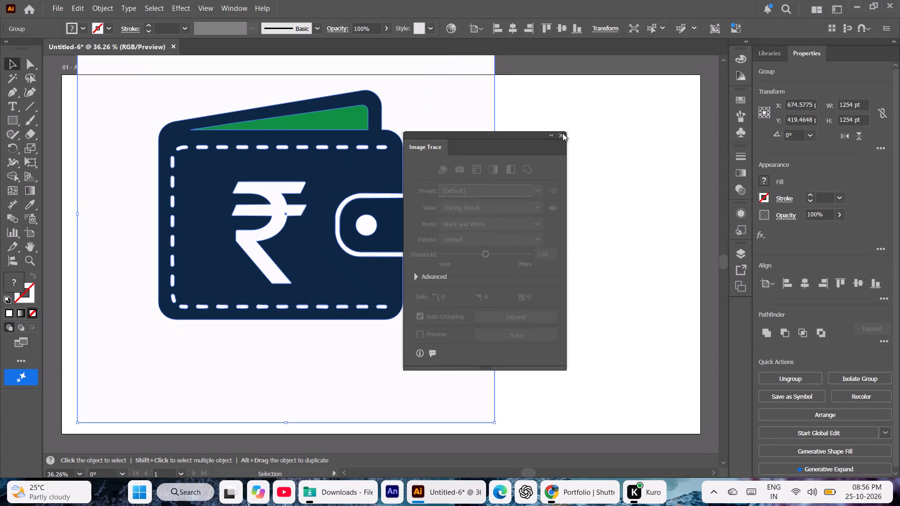
click(561, 133)
right_click(457, 161)
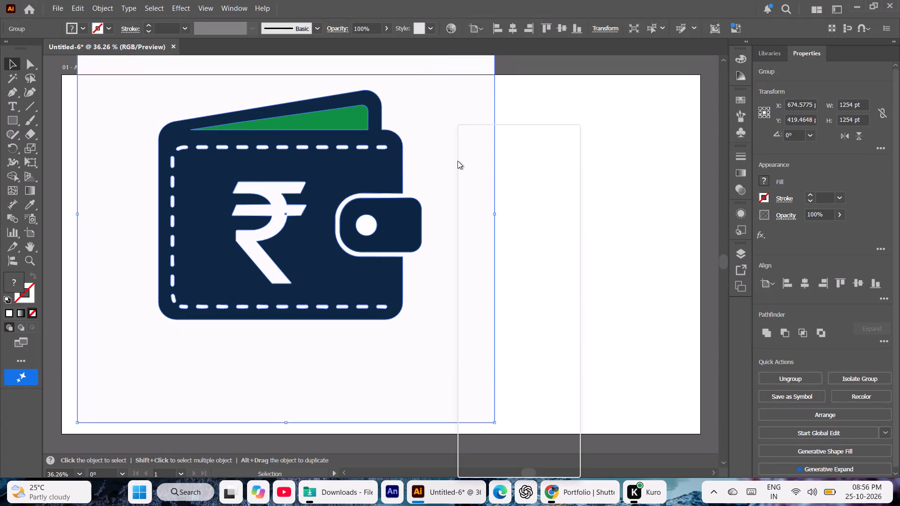
click(487, 284)
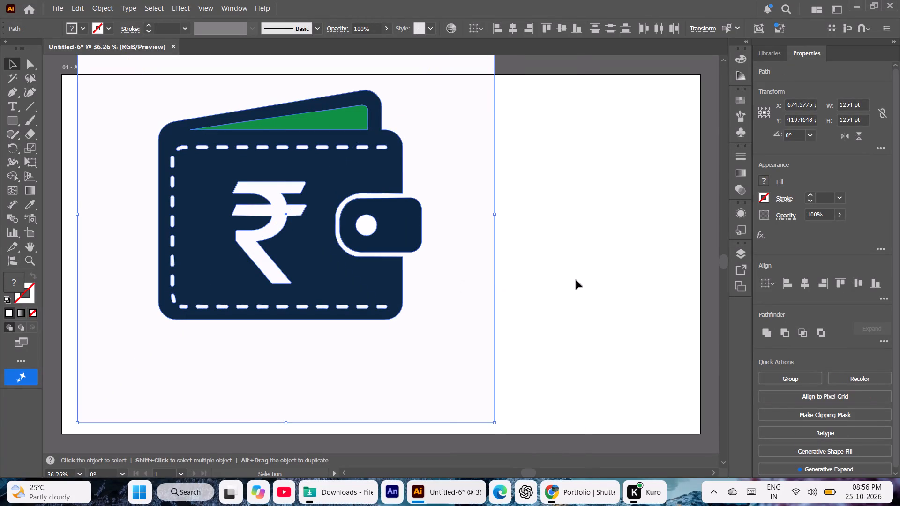
click(576, 280)
click(482, 266)
key(Delete)
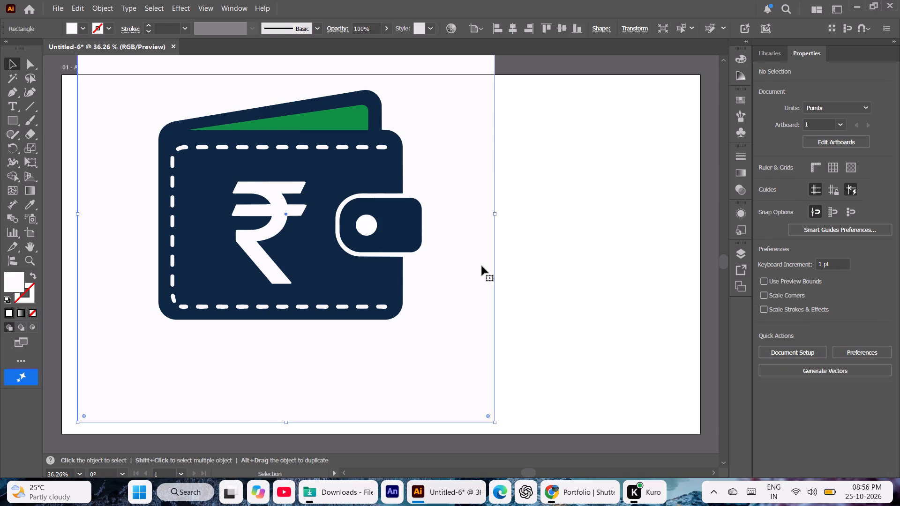
Recolor the navy wallet body to black (#000000) and match the clasp strap to it with the Eyedropper.
click(365, 179)
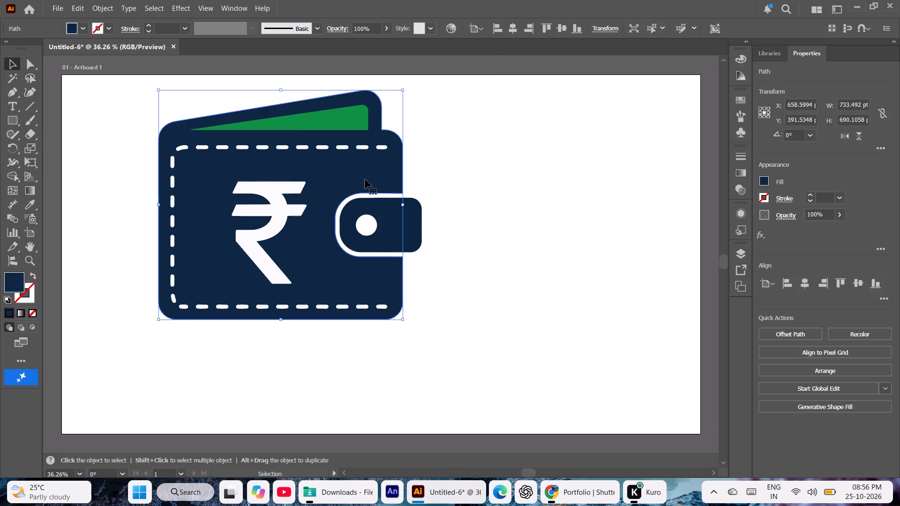
click(760, 179)
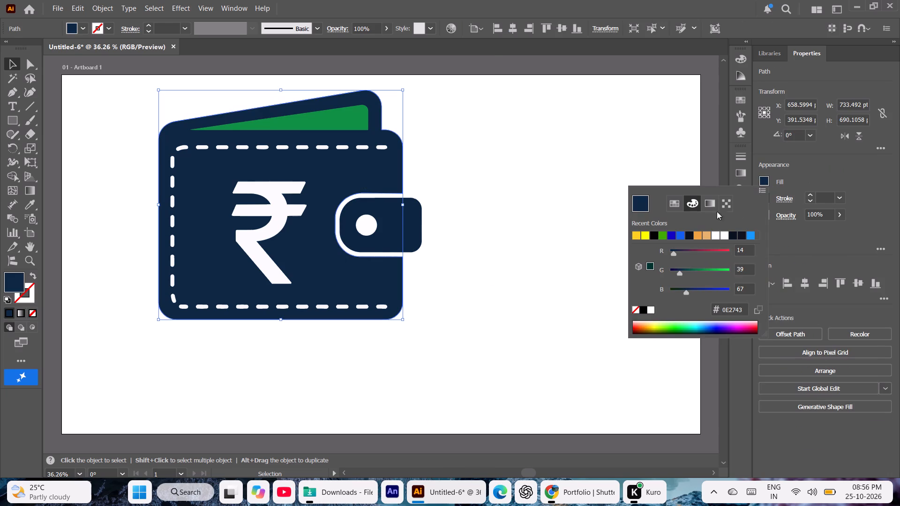
click(654, 238)
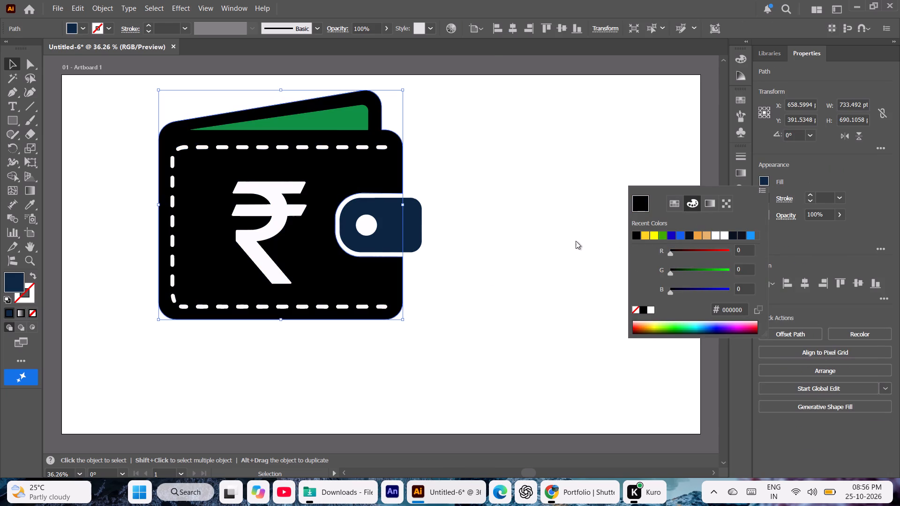
double_click(576, 241)
click(396, 239)
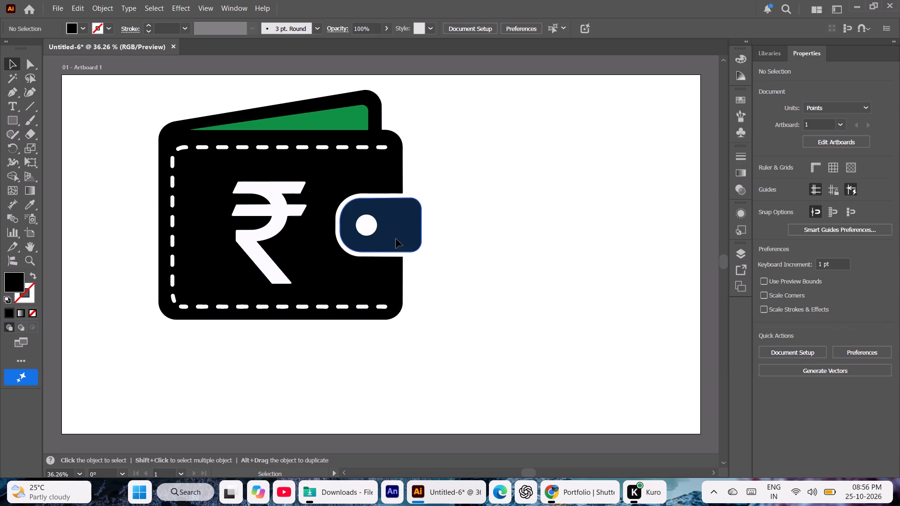
key(i)
click(343, 180)
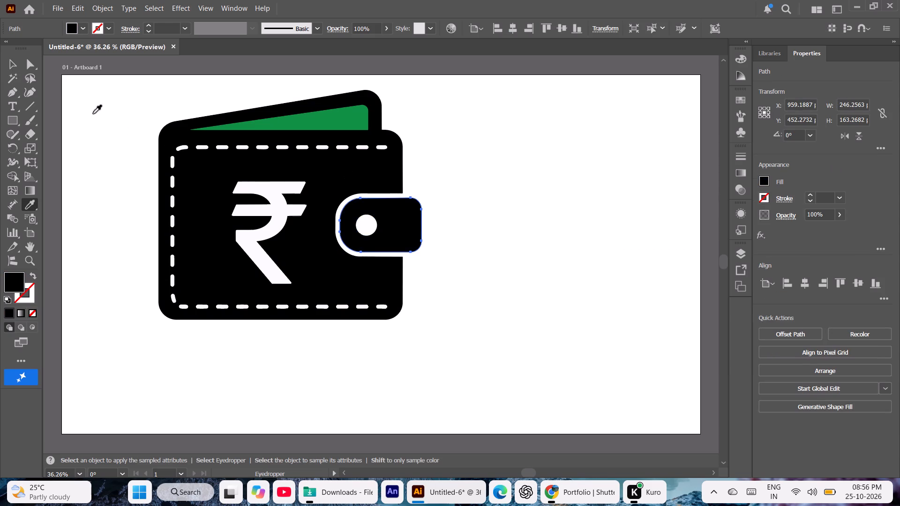
click(5, 63)
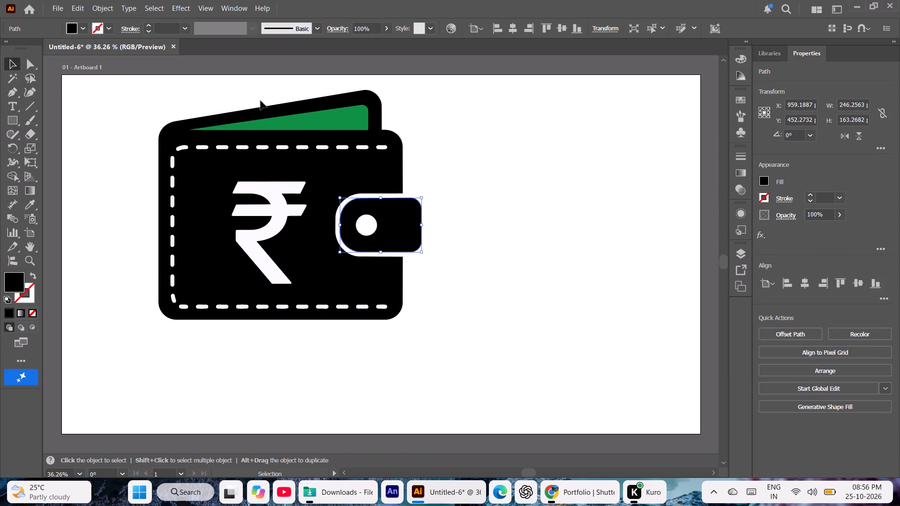
Change the fill of the banknote shape inside the wallet to the brighter green from the recent colors.
click(320, 124)
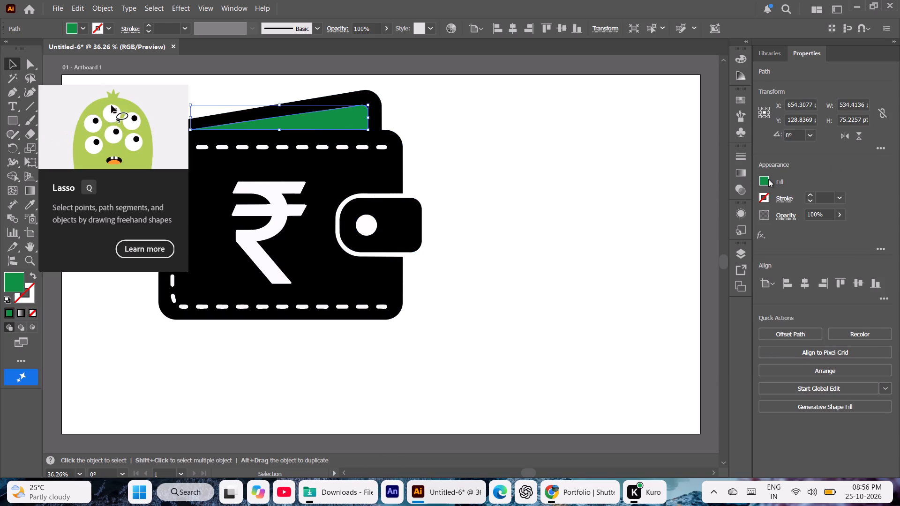
click(767, 181)
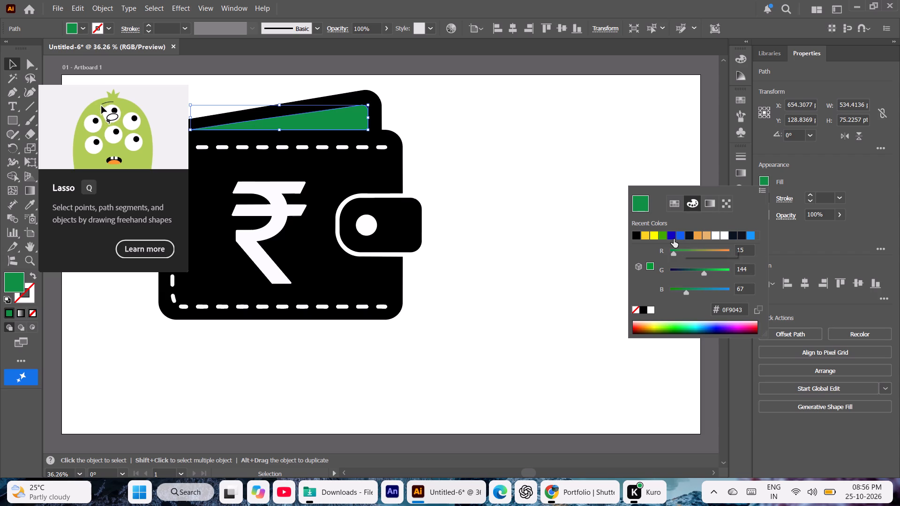
click(665, 237)
click(523, 209)
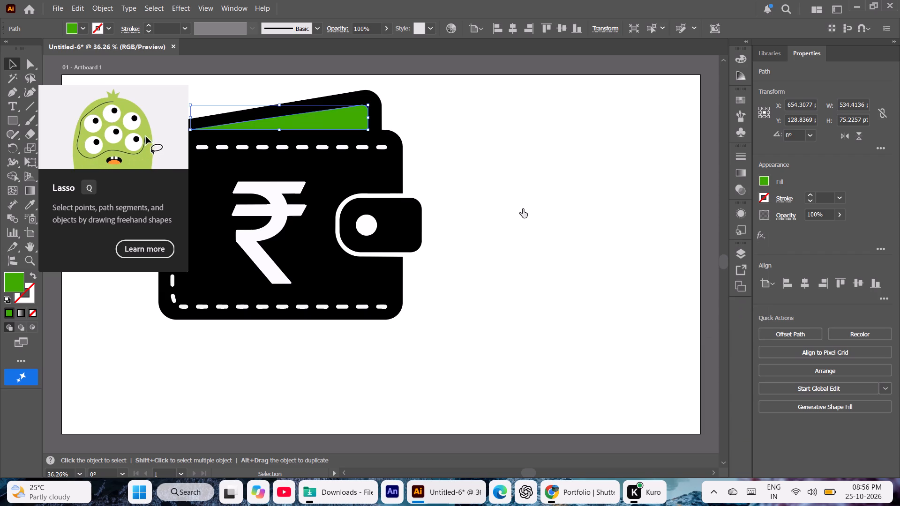
click(523, 209)
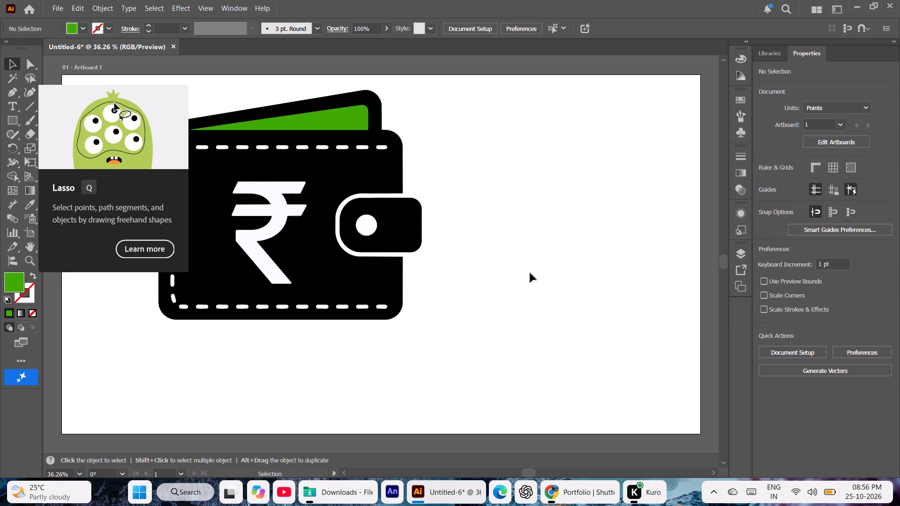
Enlarge the artboard proportionally to roughly four and a half times its width, leaving the wallet near its upper-left corner.
key(ctrl+minus)
key(ctrl+minus)
key(ctrl+minus)
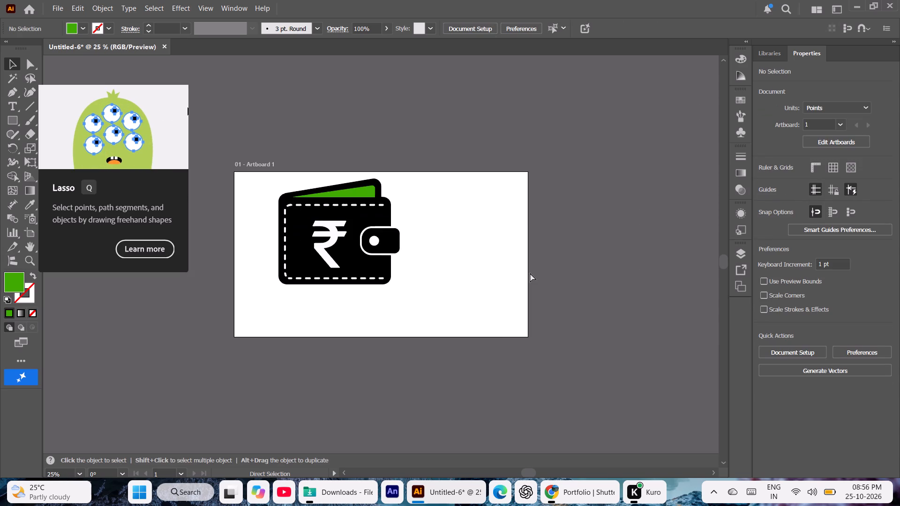
key(ctrl+minus)
key(ctrl+minus)
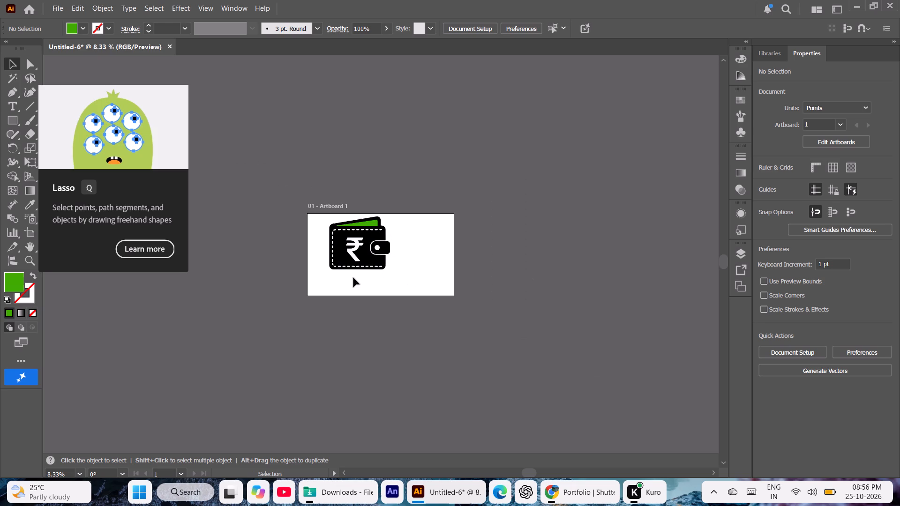
click(24, 248)
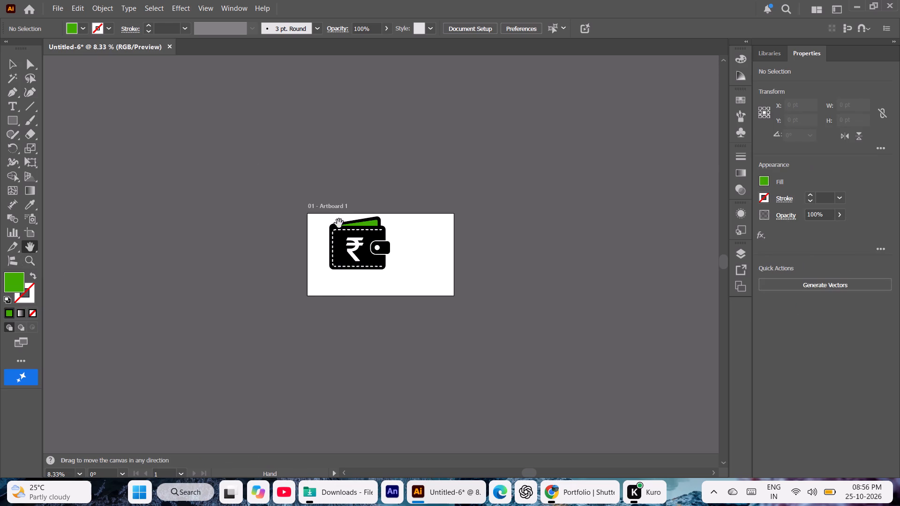
drag(325, 221, 67, 77)
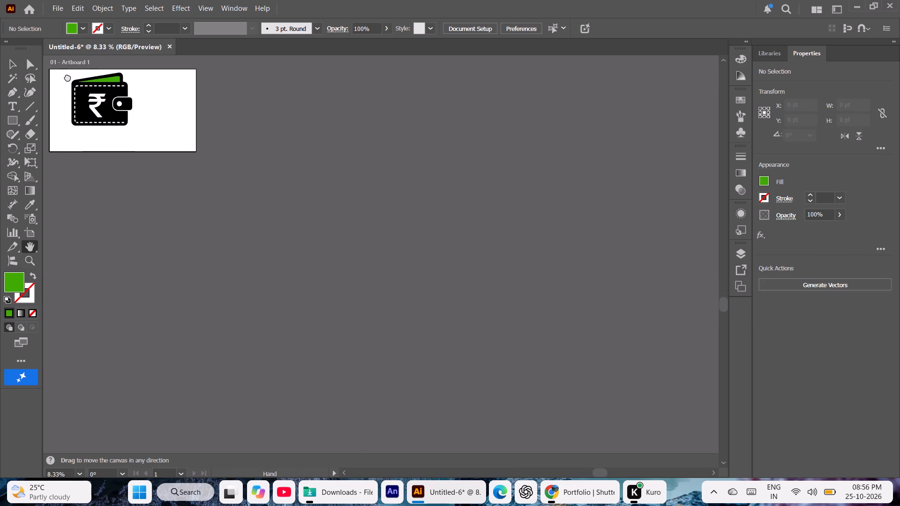
drag(67, 77, 68, 76)
click(32, 237)
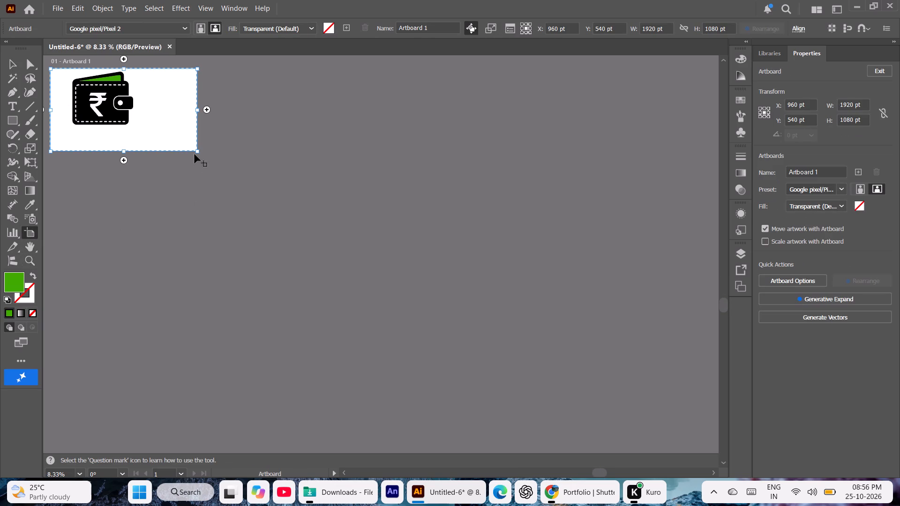
shift+drag(196, 150, 466, 365)
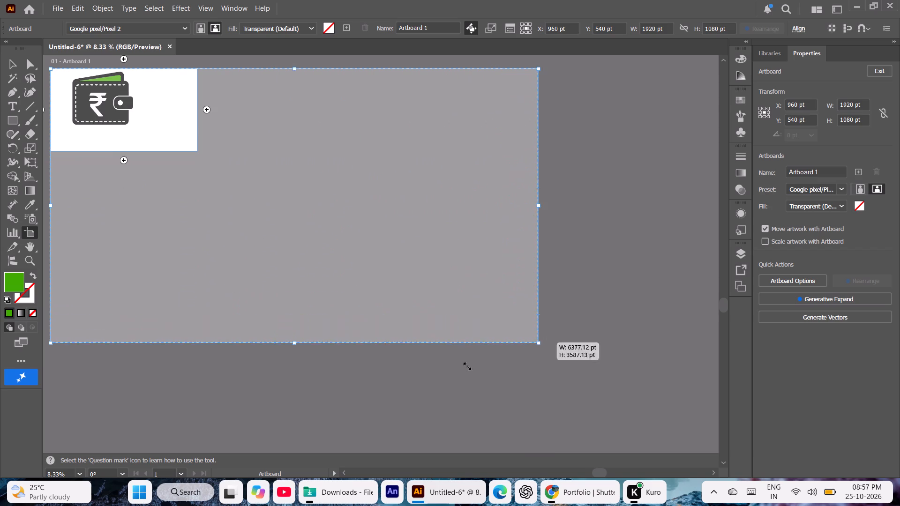
shift+drag(466, 365, 602, 438)
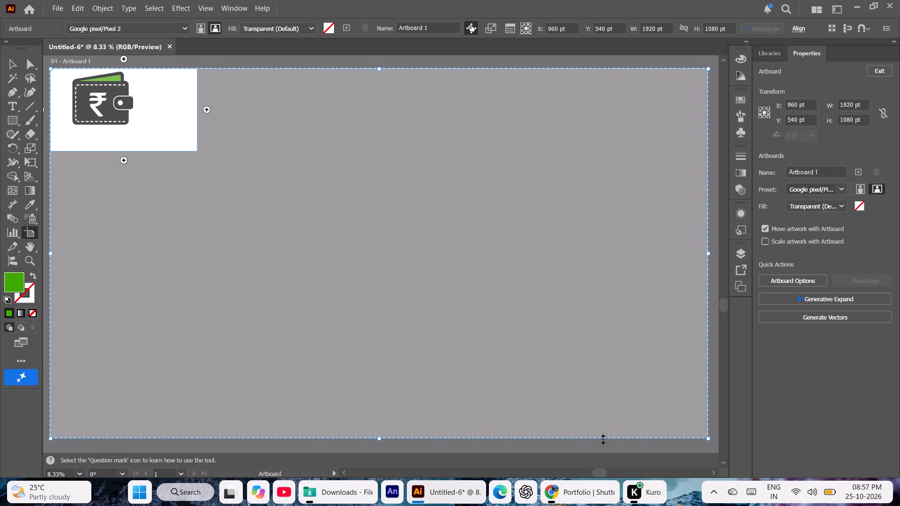
Scale the whole wallet artwork proportionally to about 3950 x 3449 pt and move it near the middle of the artboard.
click(9, 60)
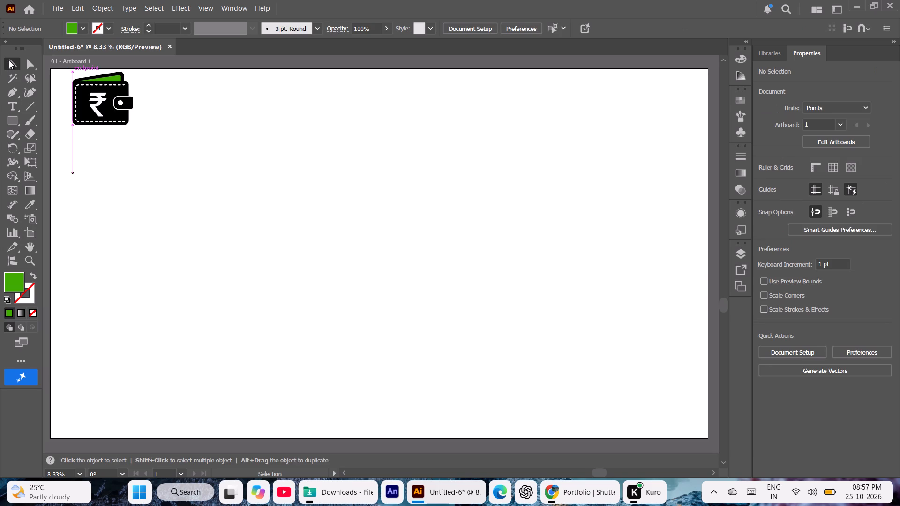
key(ctrl+a)
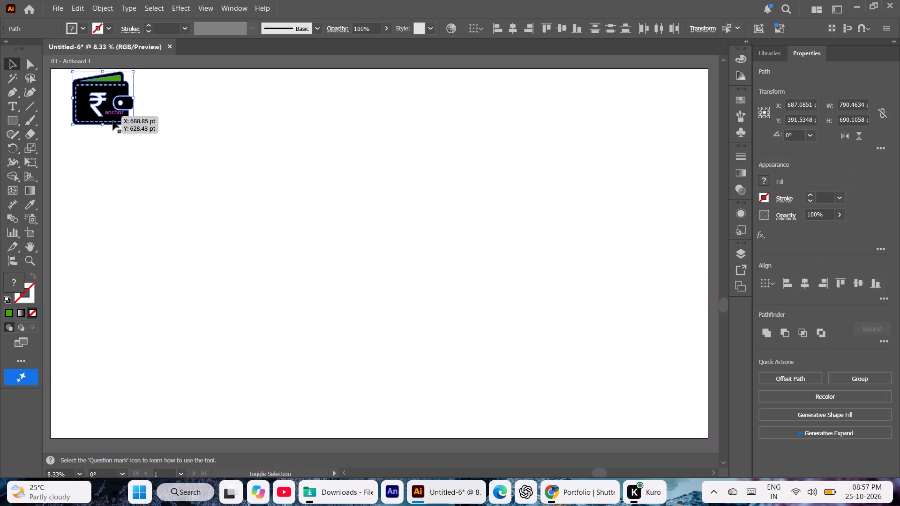
shift+drag(135, 126, 383, 317)
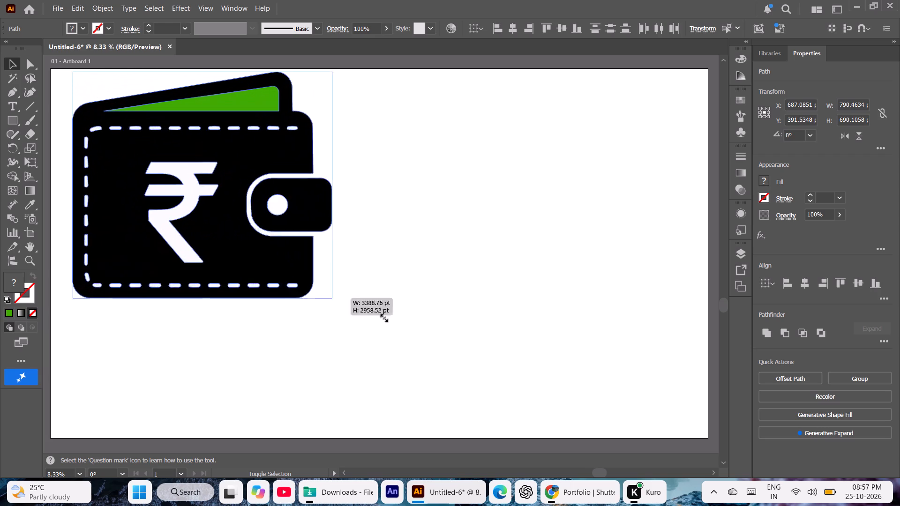
shift+drag(383, 317, 410, 336)
drag(245, 262, 373, 303)
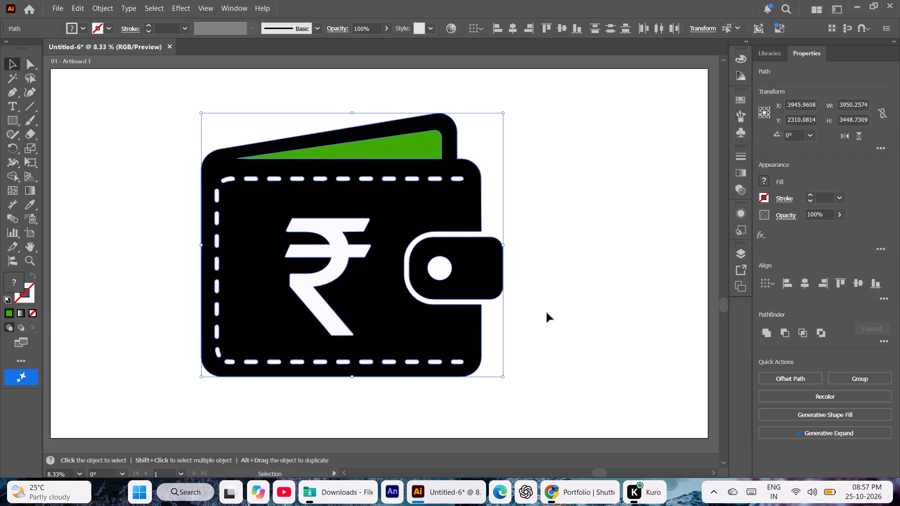
click(547, 313)
Save the document to Downloads as "rupee wallet" in Illustrator EPS format, using the Illustrator 10 EPS version.
key(ctrl+s)
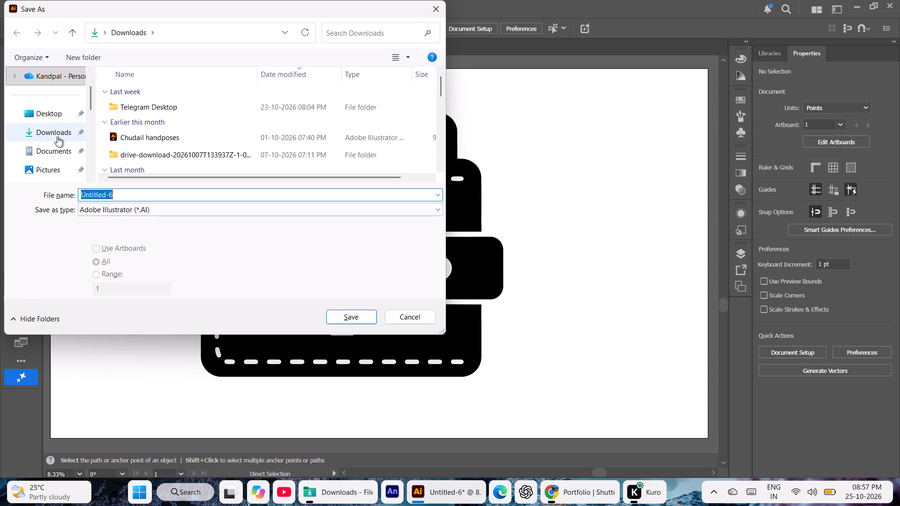
click(57, 136)
click(120, 195)
key(BackSpace)
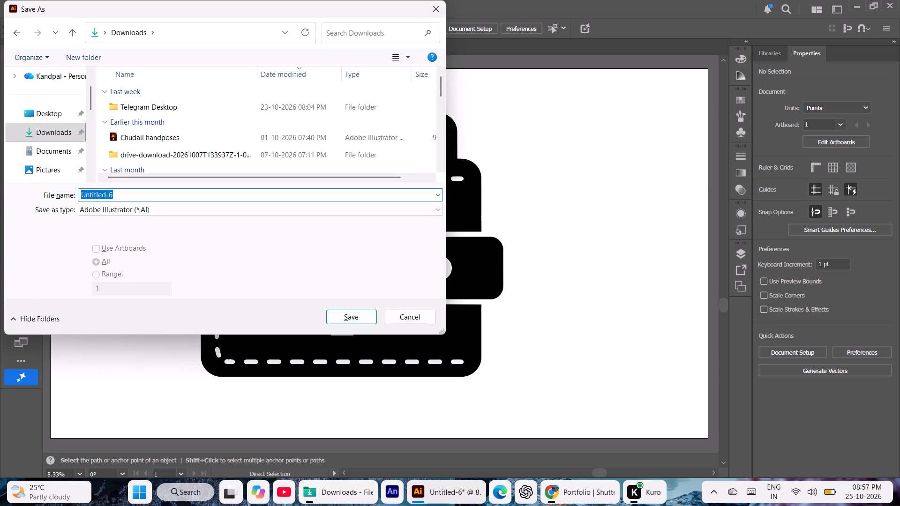
text(rupee wallet)
key(space)
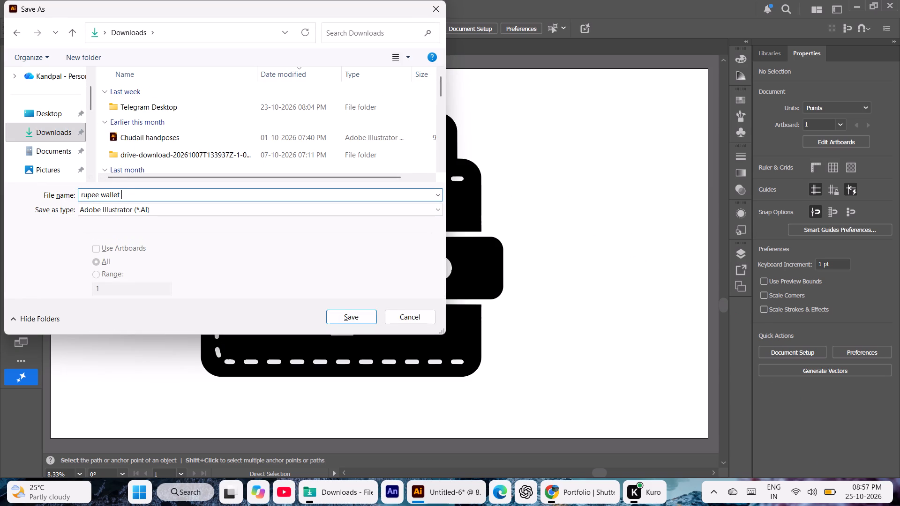
click(145, 214)
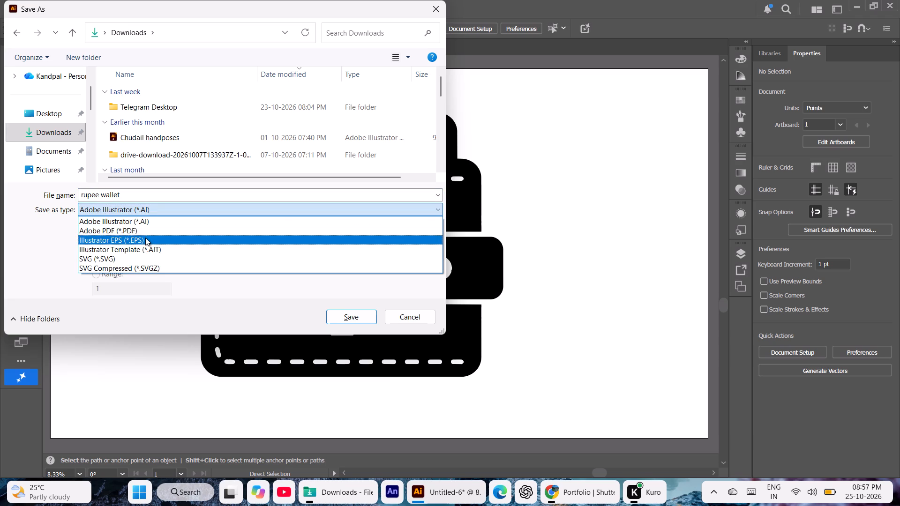
click(145, 238)
key(Return)
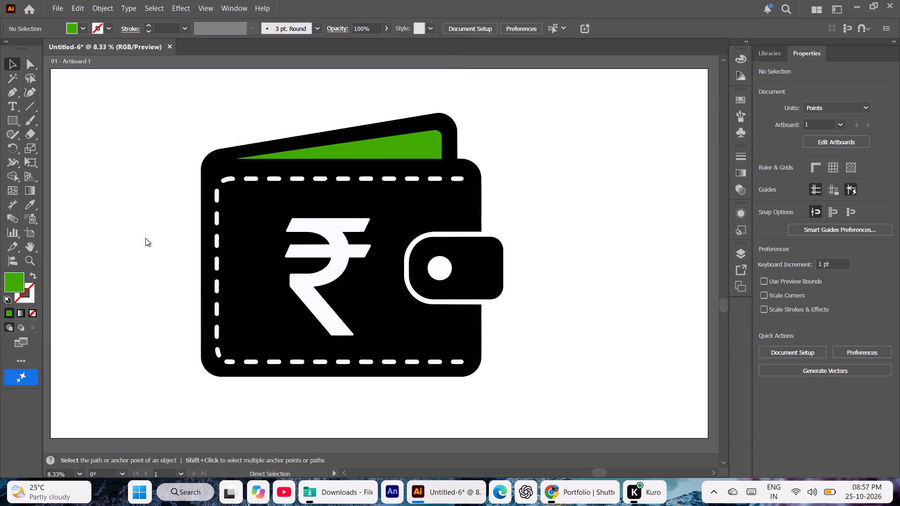
click(475, 78)
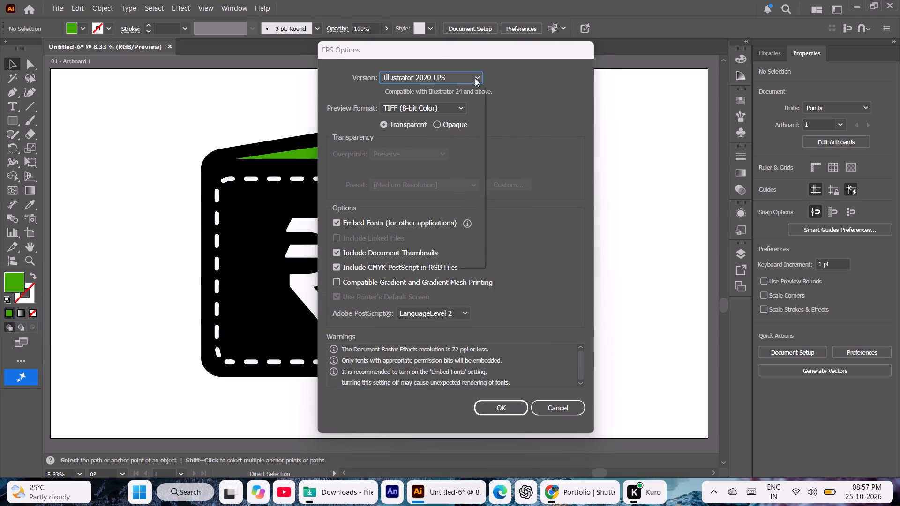
click(443, 208)
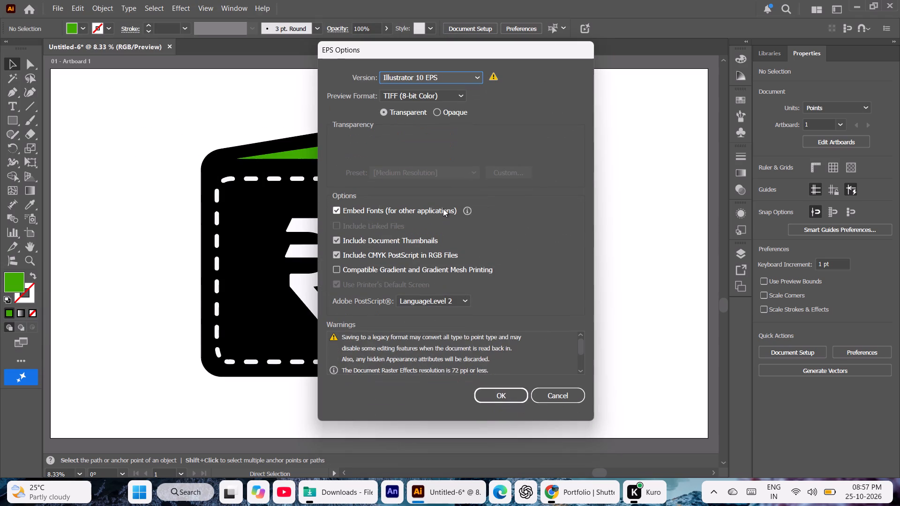
key(Return)
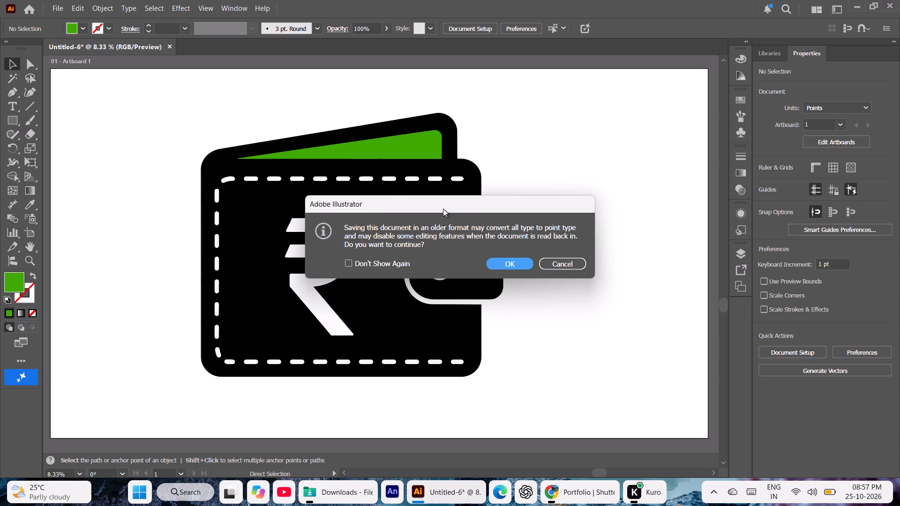
key(Return)
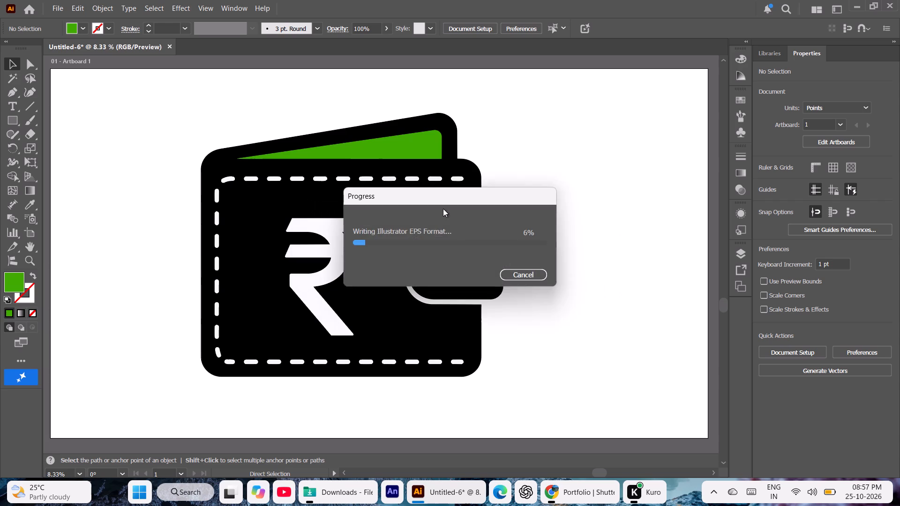
Close the saved rupee wallet document.
click(186, 46)
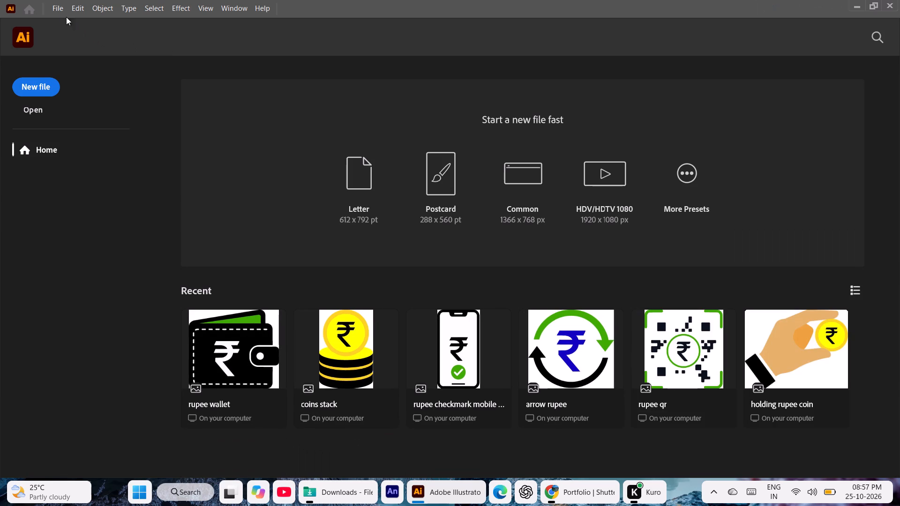
Create a new 1920 x 1080 pt RGB document from the recent preset.
click(60, 13)
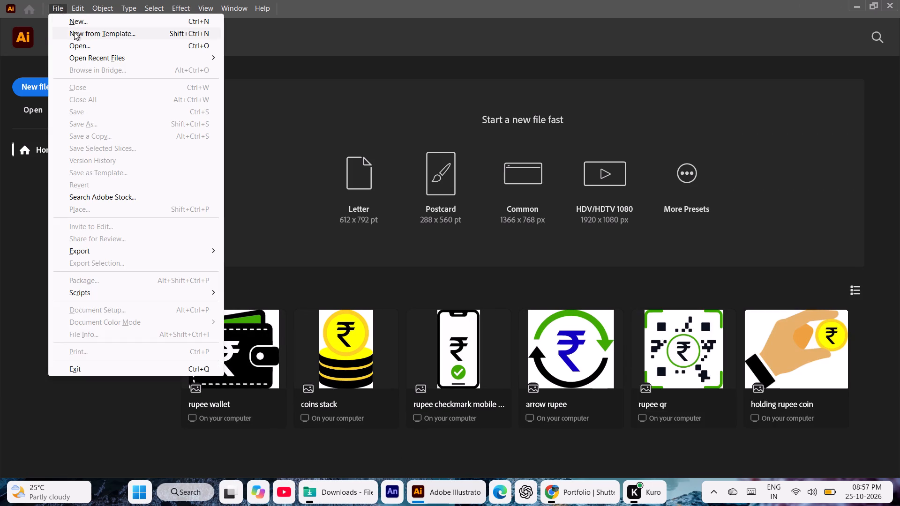
click(75, 21)
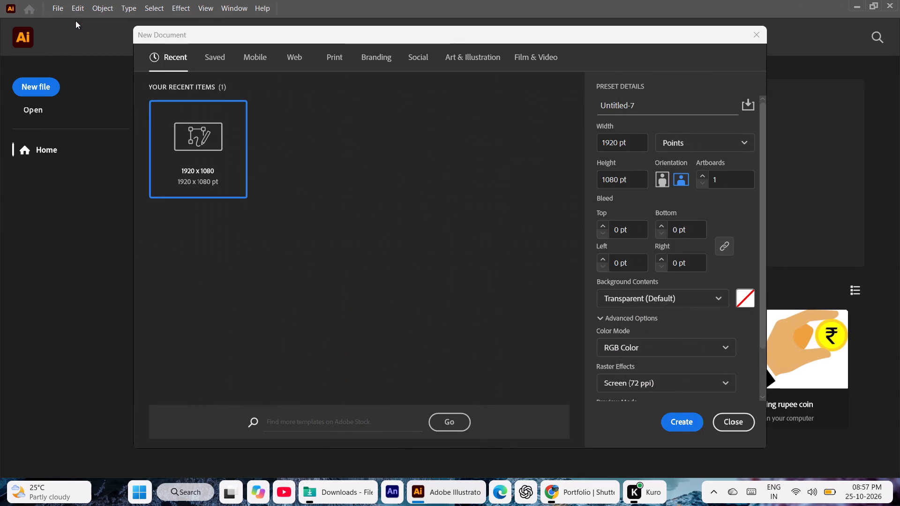
key(Return)
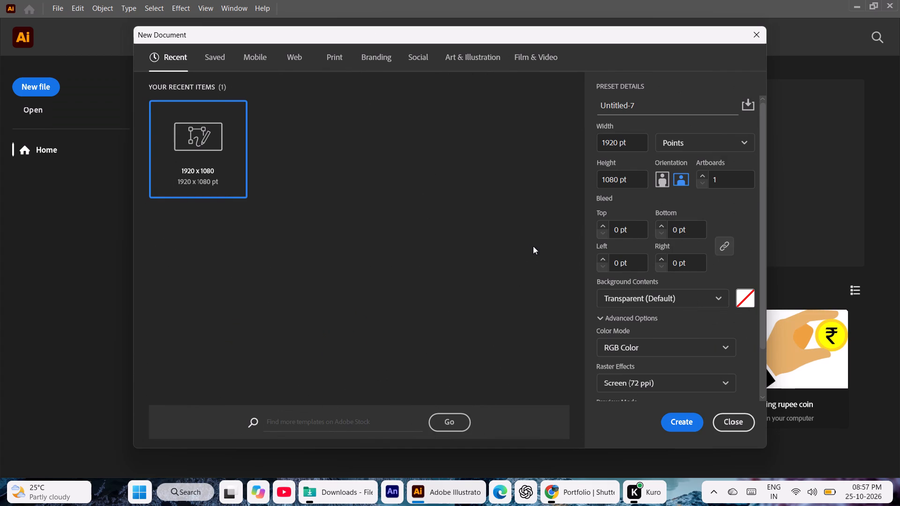
click(681, 421)
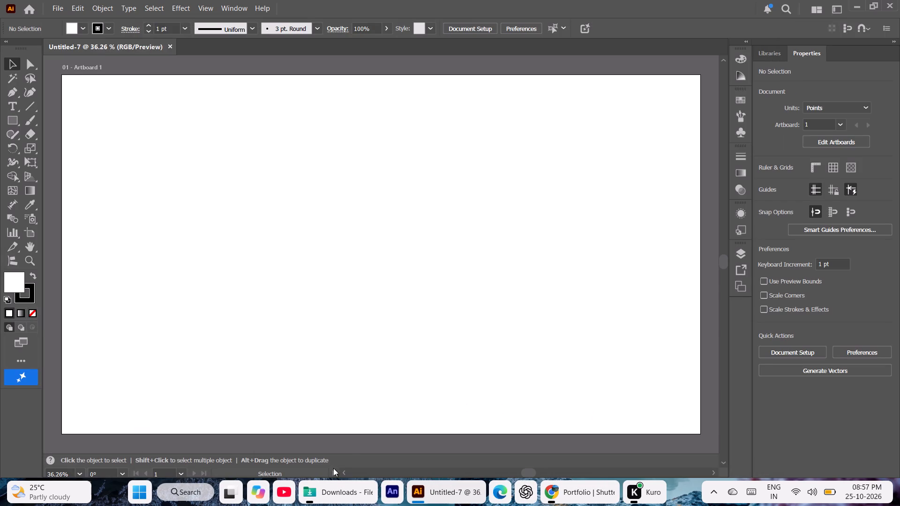
Switch to the Downloads folder in File Explorer and delete the source PNG of the finished rupee wallet.
click(323, 492)
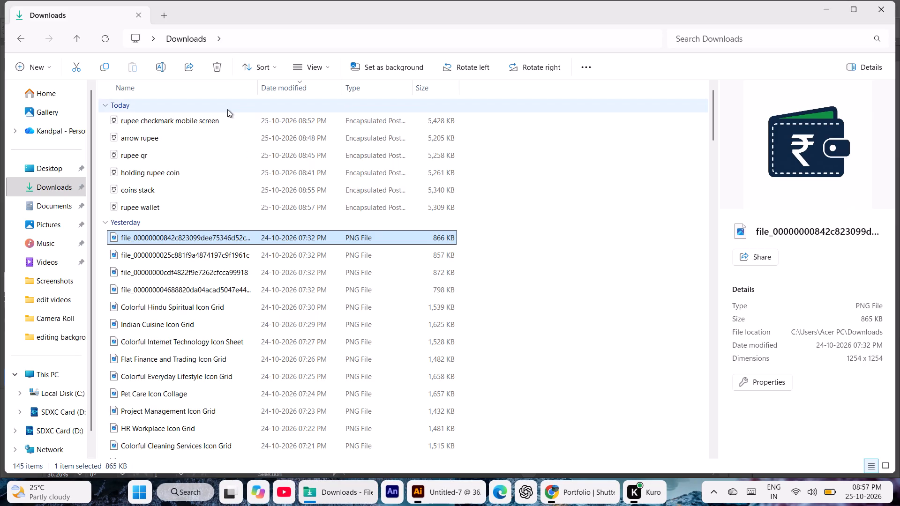
click(217, 67)
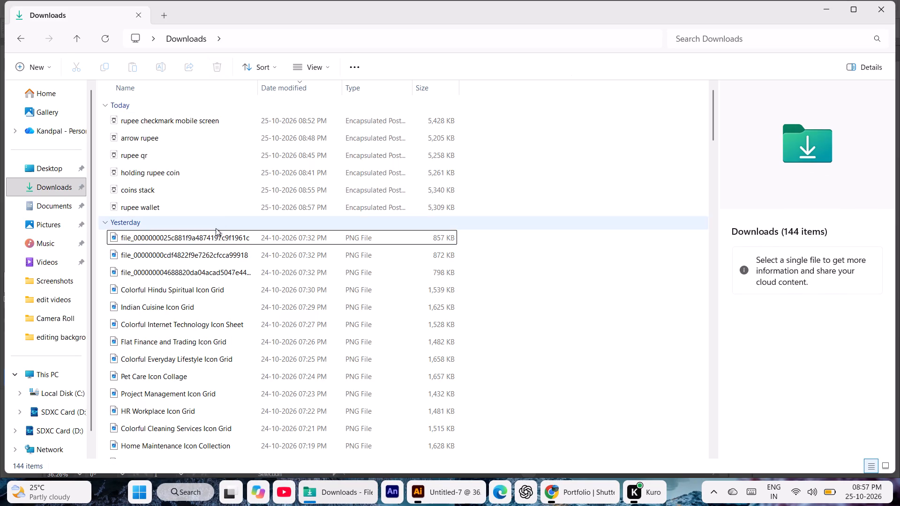
Place the PNG of the wallet with a rupee coin from Downloads near the middle of the new Illustrator artboard.
click(217, 239)
drag(217, 239, 411, 312)
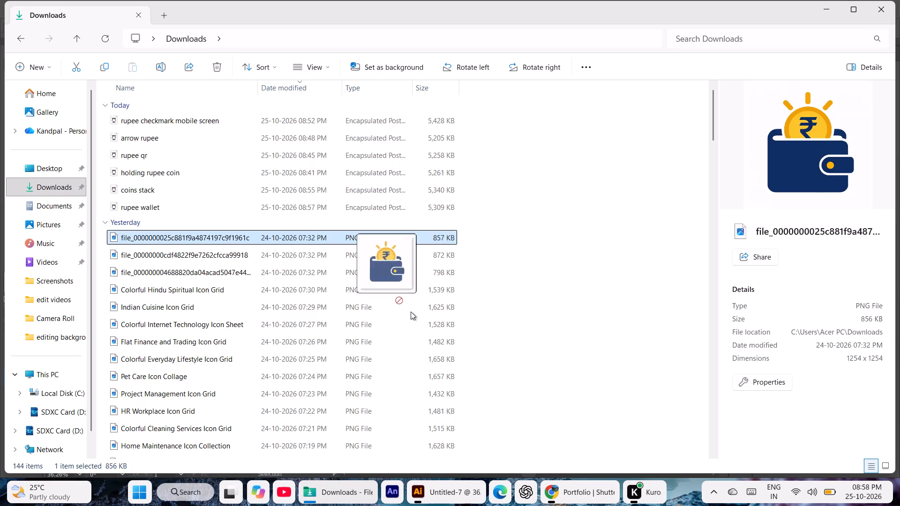
drag(411, 312, 358, 252)
Image-trace the placed wallet picture with the Low Fidelity Photo preset and expand the tracing into paths.
click(232, 8)
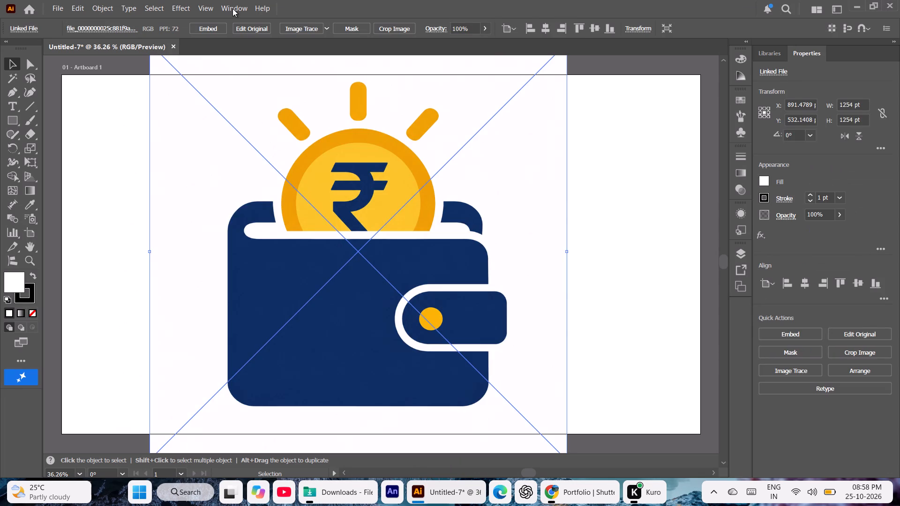
click(280, 392)
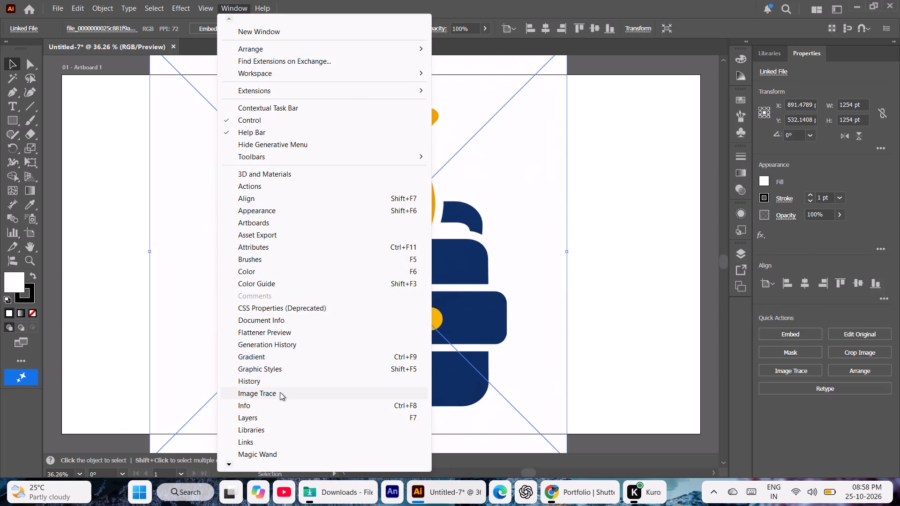
click(520, 189)
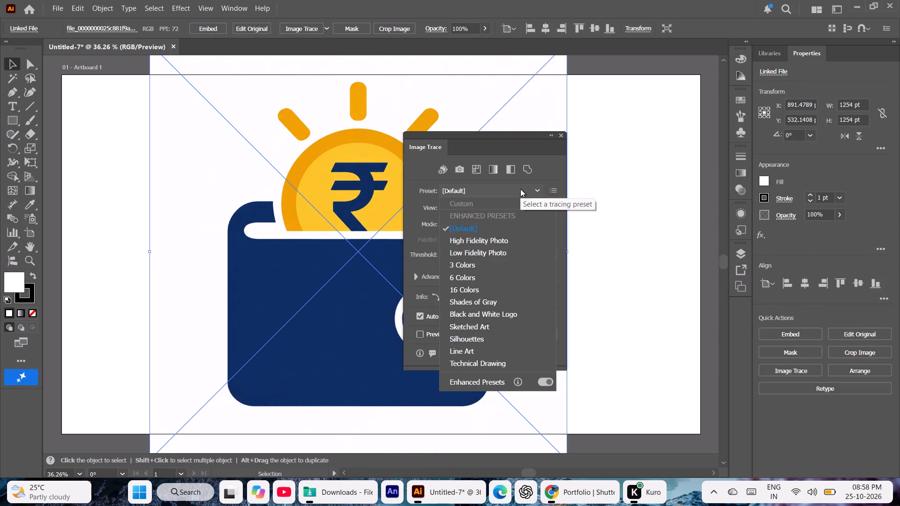
click(492, 252)
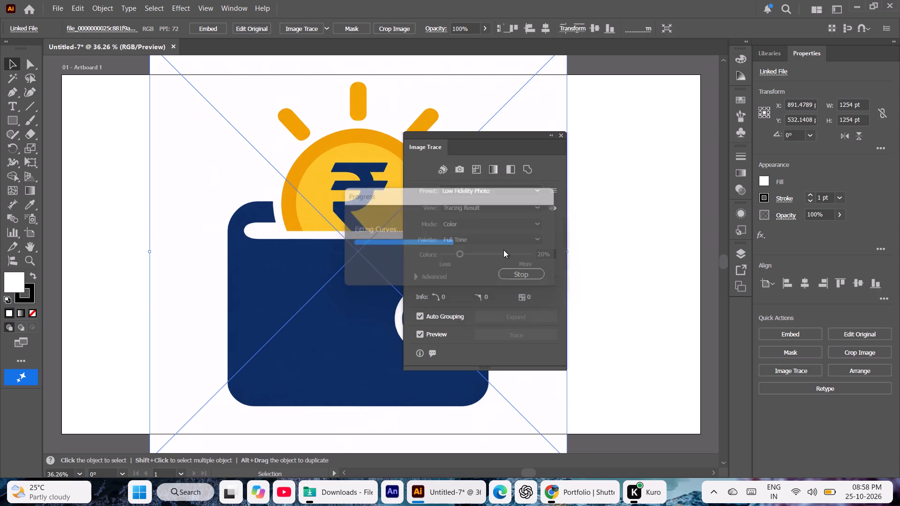
click(514, 321)
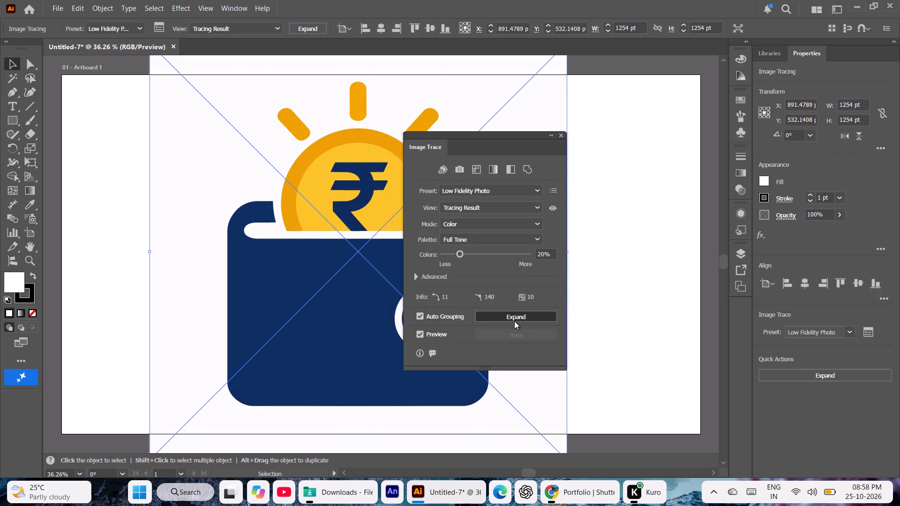
click(562, 134)
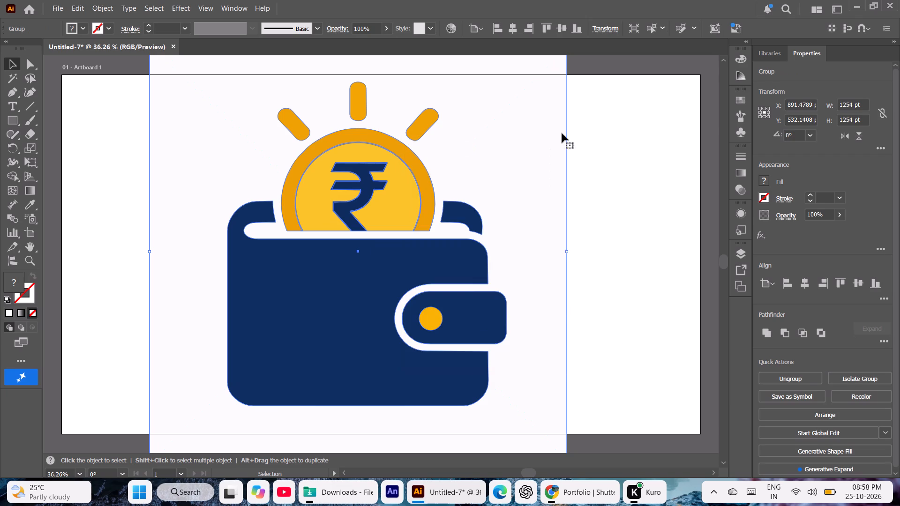
Ungroup all of the traced artwork and delete the off-white background shape behind the wallet.
right_click(562, 134)
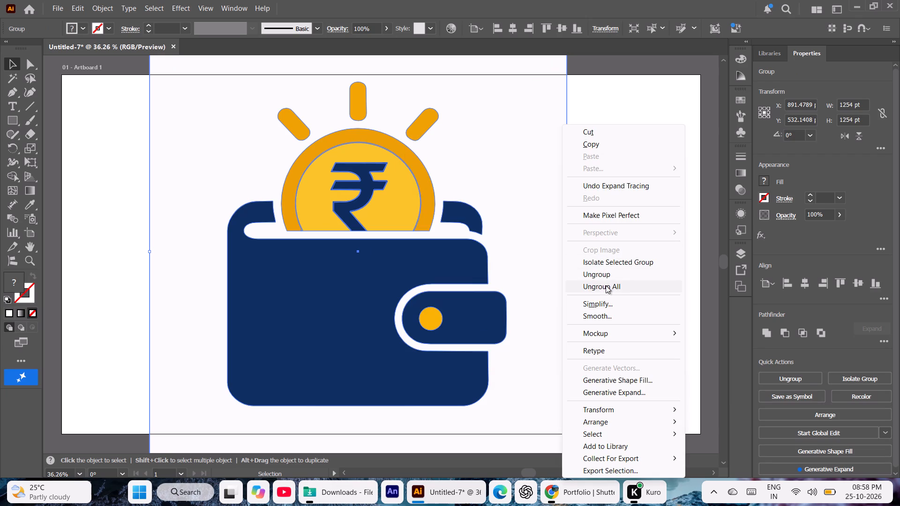
click(606, 285)
click(648, 294)
click(527, 221)
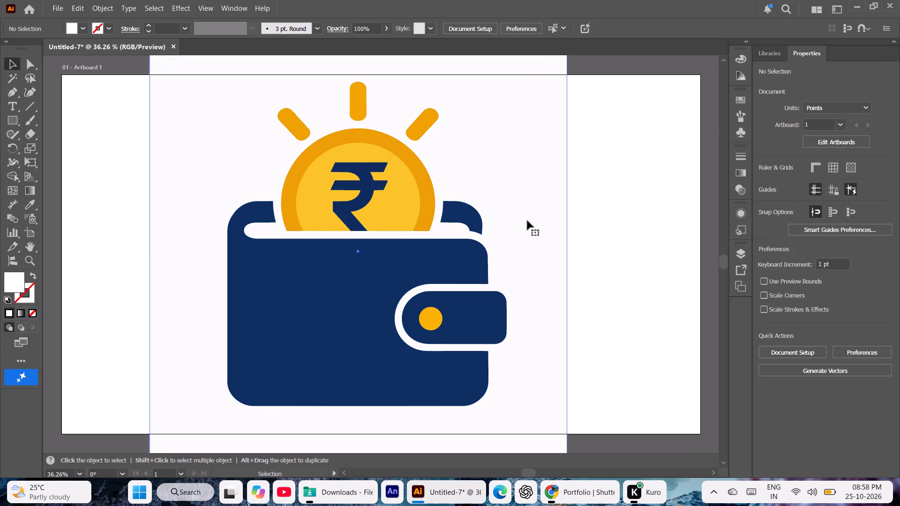
key(Delete)
Recolor the navy wallet body with a black fill.
click(357, 290)
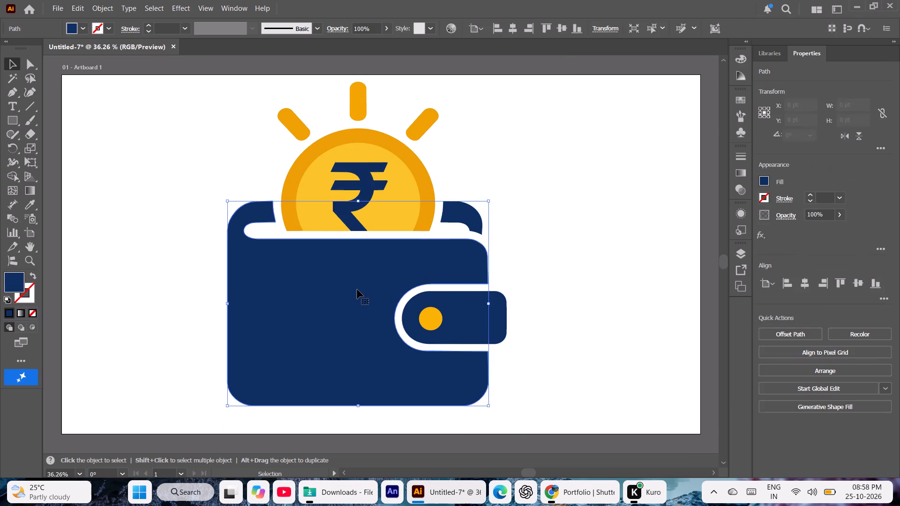
click(765, 184)
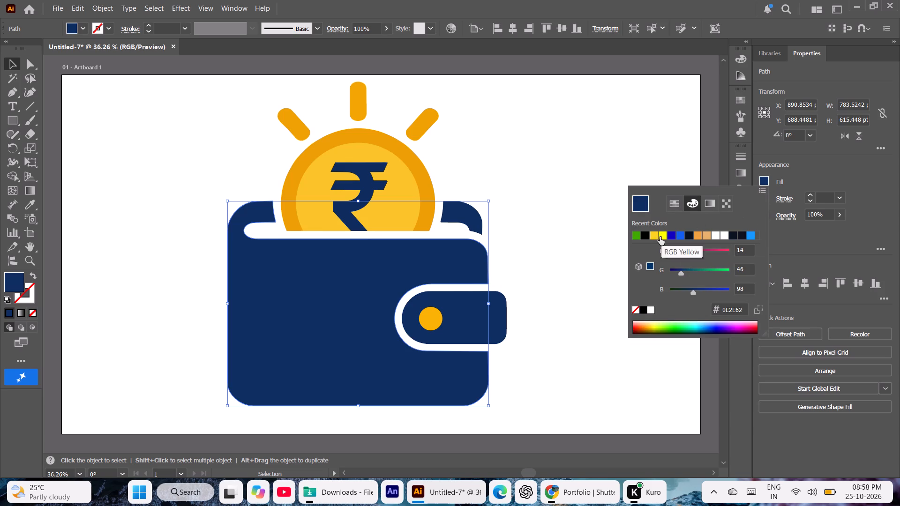
click(645, 238)
click(576, 215)
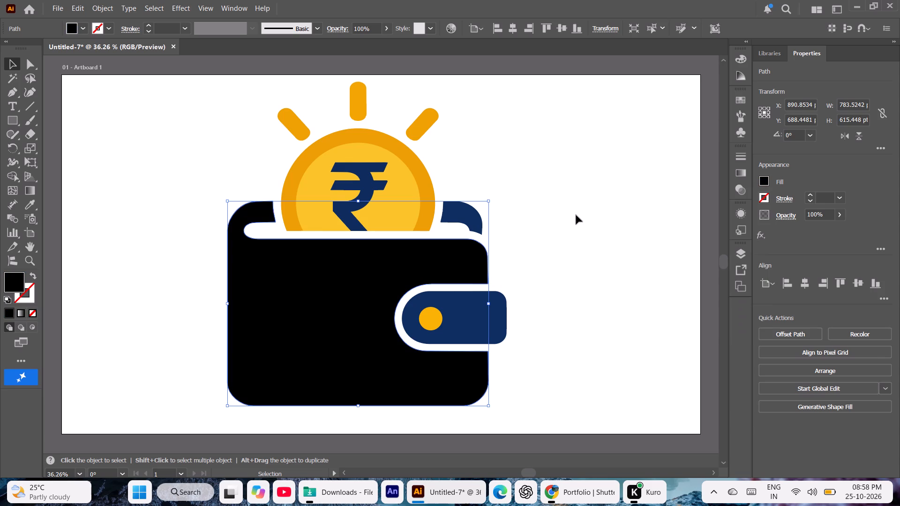
click(576, 215)
Recolor the navy clasp strap and the wallet's back corner piece by sampling the body's black with the Eyedropper.
click(489, 316)
key(i)
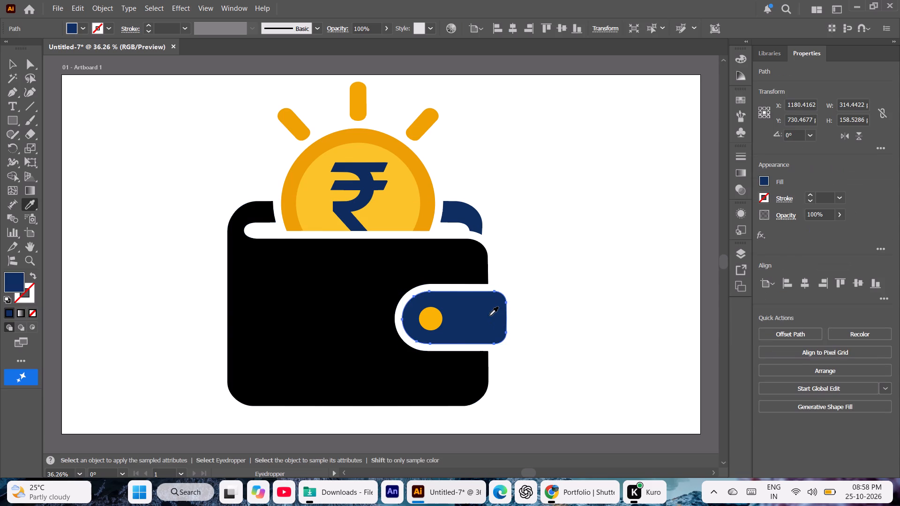
click(355, 300)
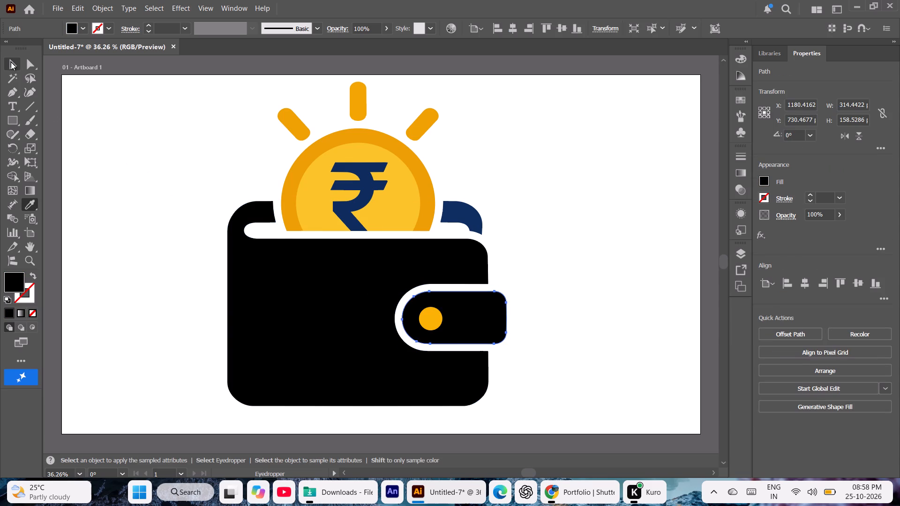
click(11, 62)
click(133, 200)
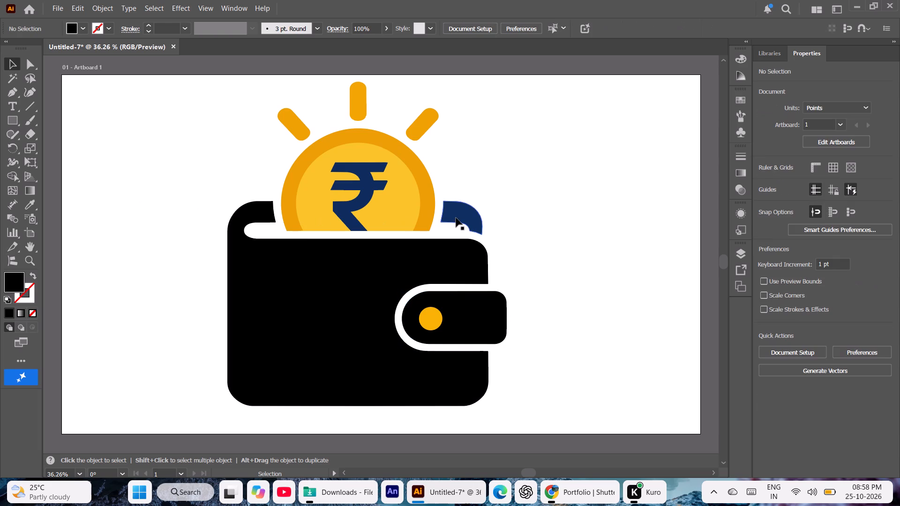
click(456, 218)
key(i)
click(392, 282)
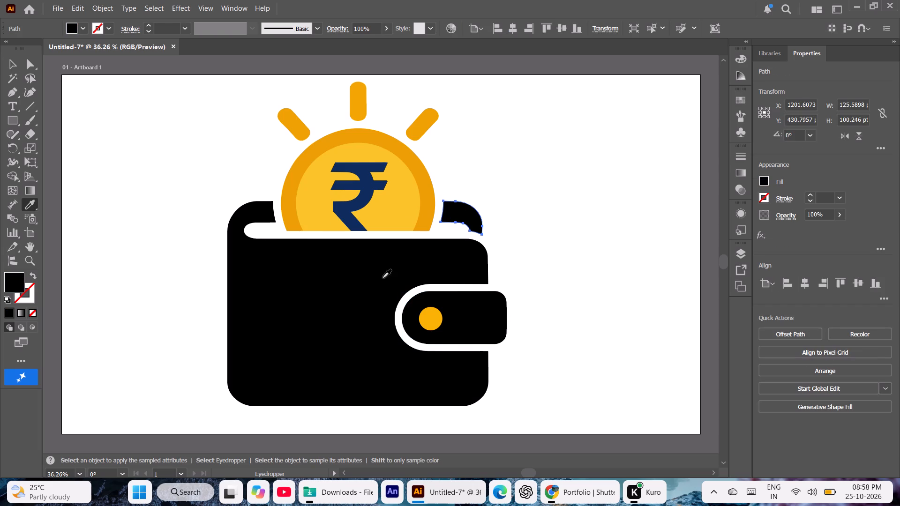
click(14, 66)
click(145, 188)
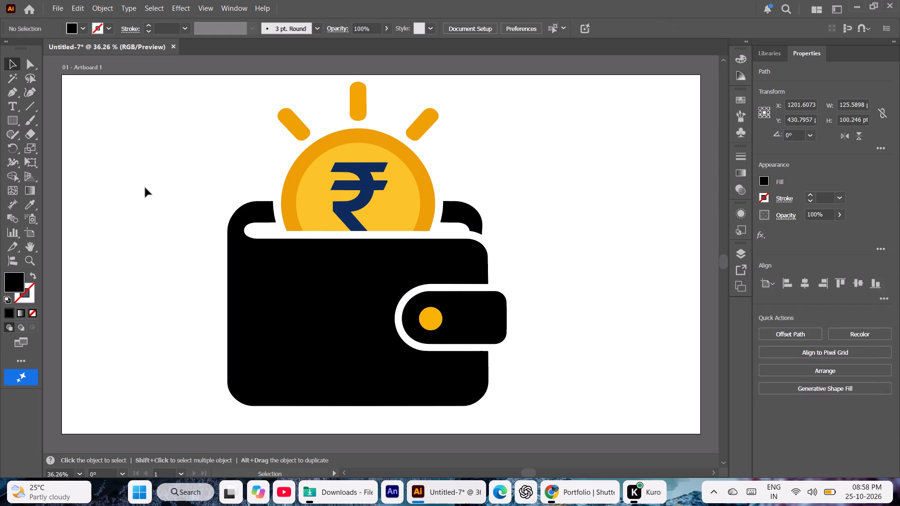
Change the clasp button's fill to bright yellow FCF121.
click(433, 327)
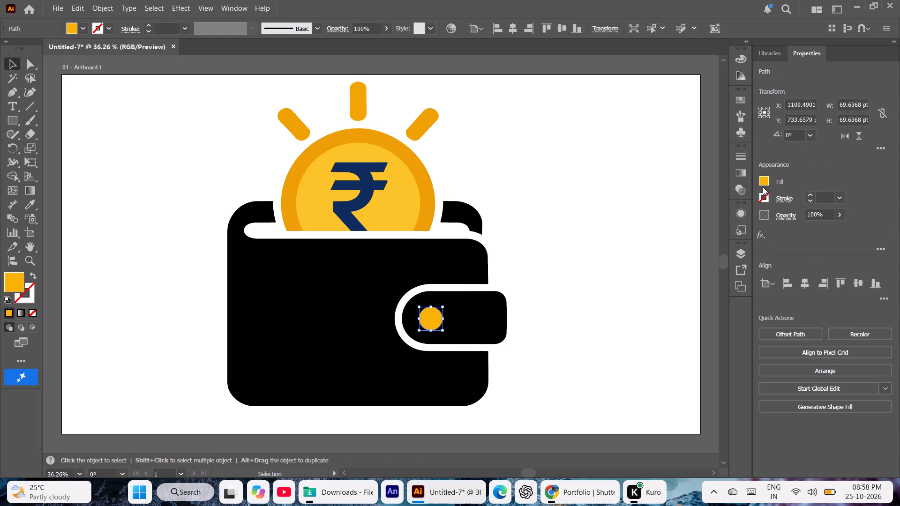
click(763, 182)
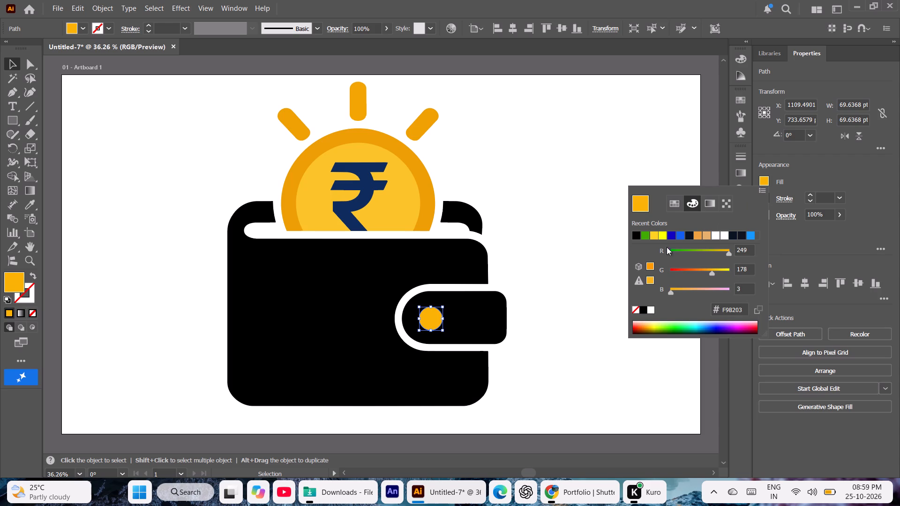
click(652, 235)
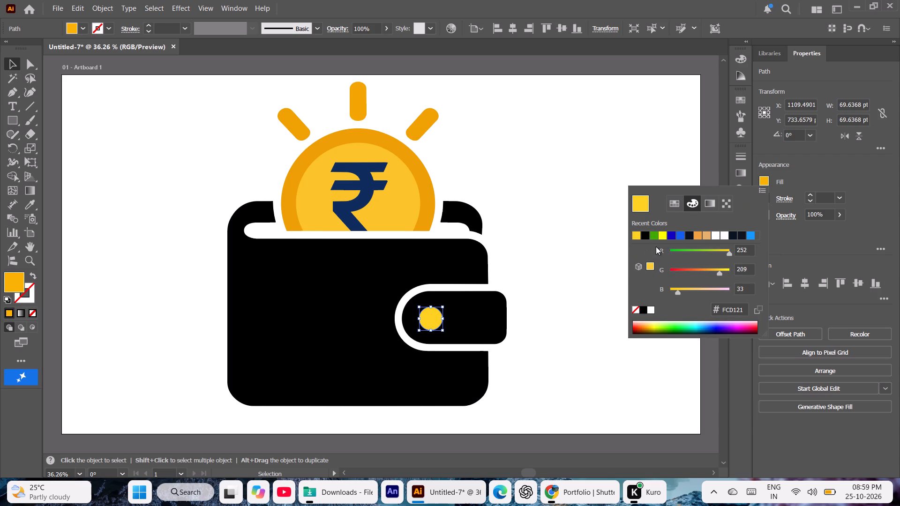
click(727, 269)
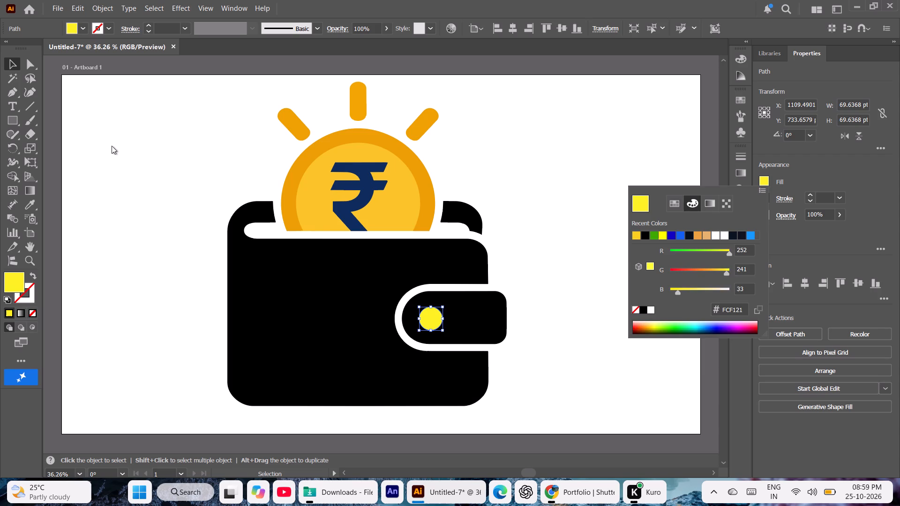
double_click(112, 146)
Fill the coin's inner disc with the same bright yellow, R=252 G=241 B=33.
click(400, 197)
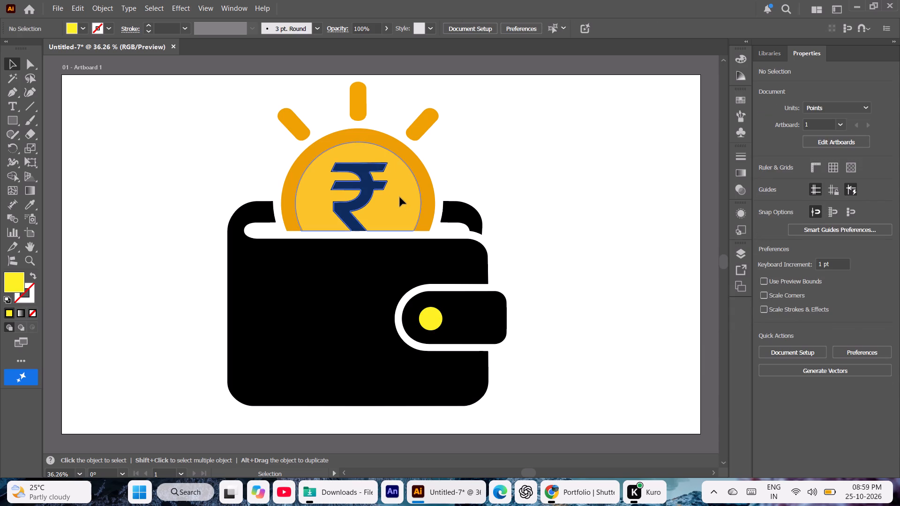
click(229, 175)
click(415, 218)
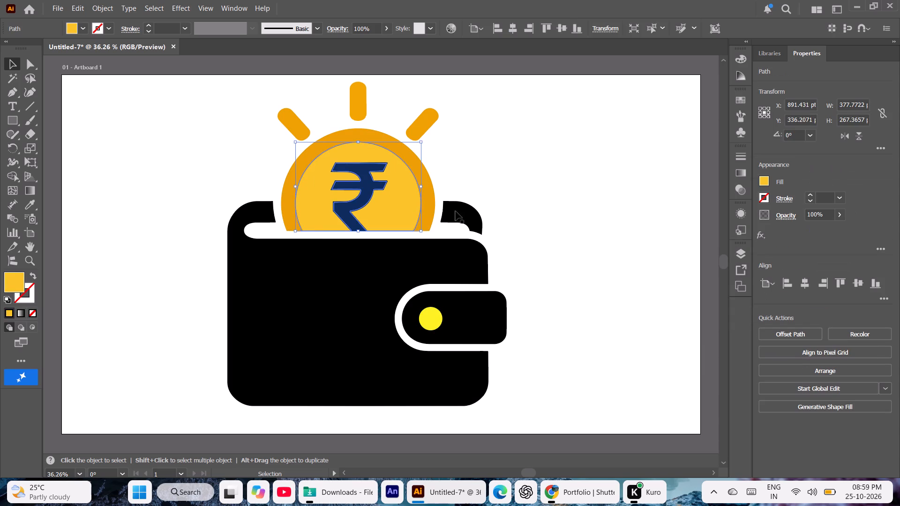
click(767, 183)
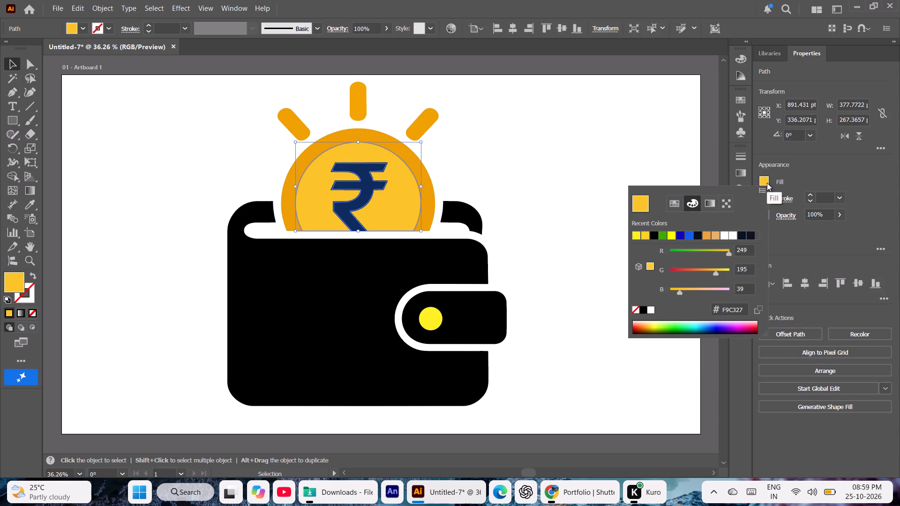
click(634, 236)
double_click(465, 156)
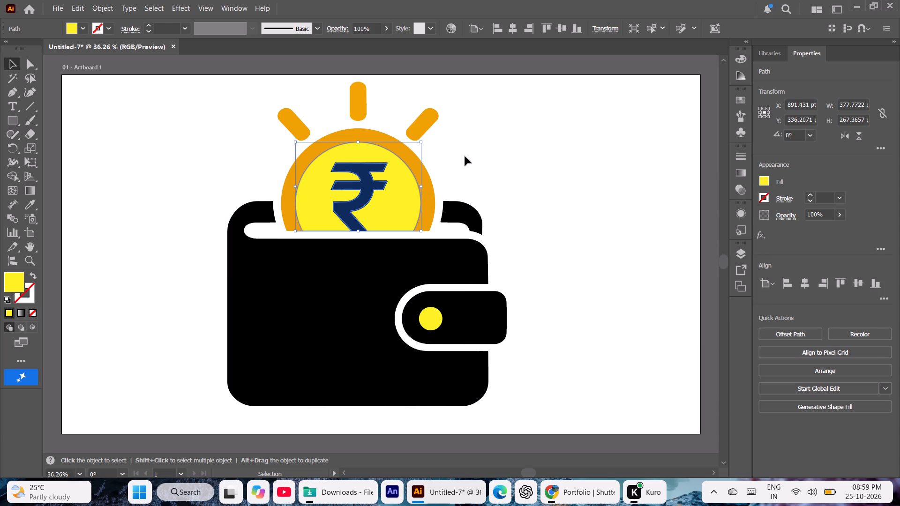
Fill the coin's outer ring with the golden yellow FCD121.
click(425, 179)
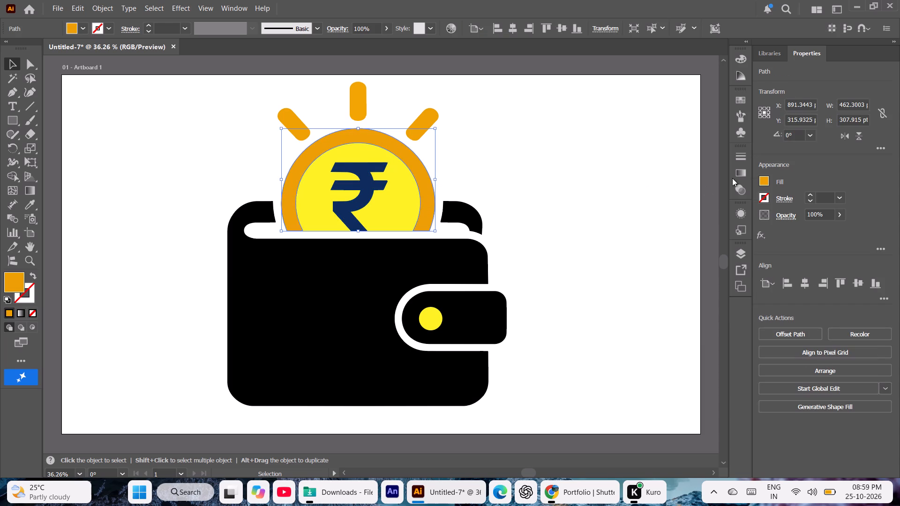
click(764, 179)
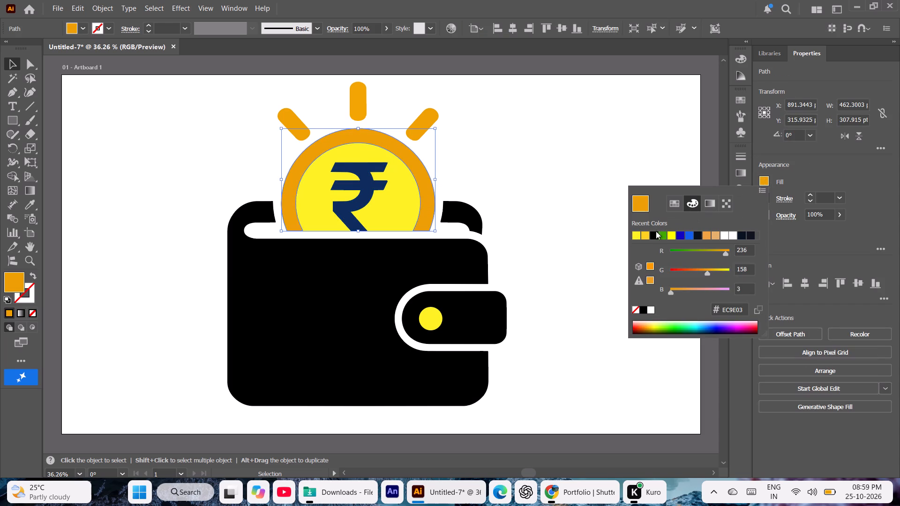
click(647, 234)
double_click(555, 175)
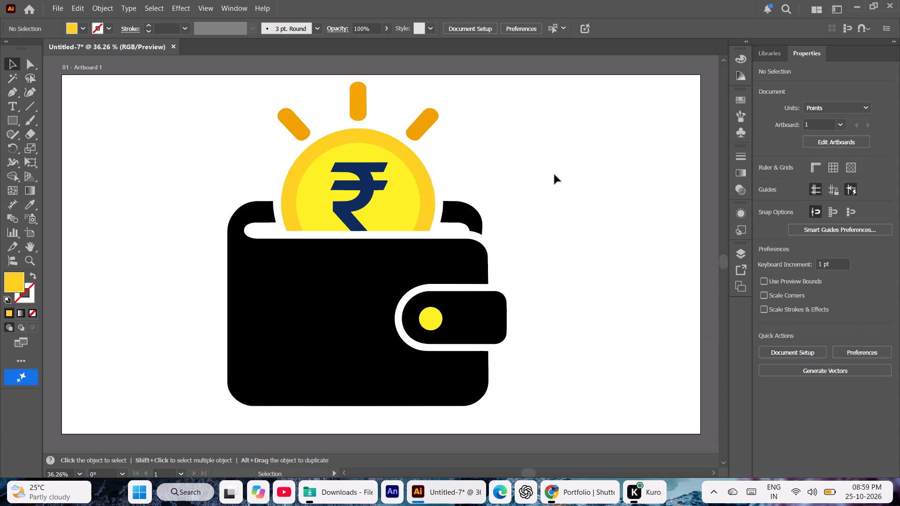
Recolor the three orange rays above the coin by sampling the outer ring's golden yellow with the Eyedropper.
click(300, 124)
shift+click(359, 106)
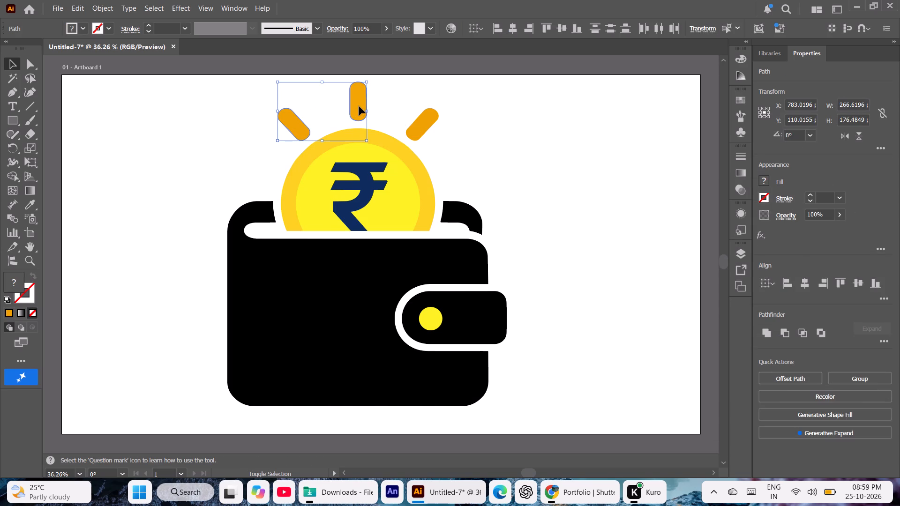
shift+click(422, 126)
key(i)
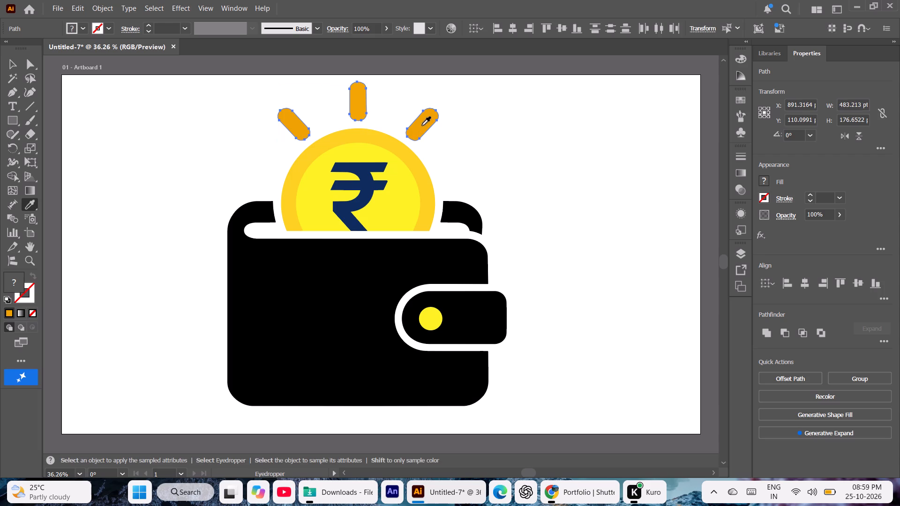
click(405, 181)
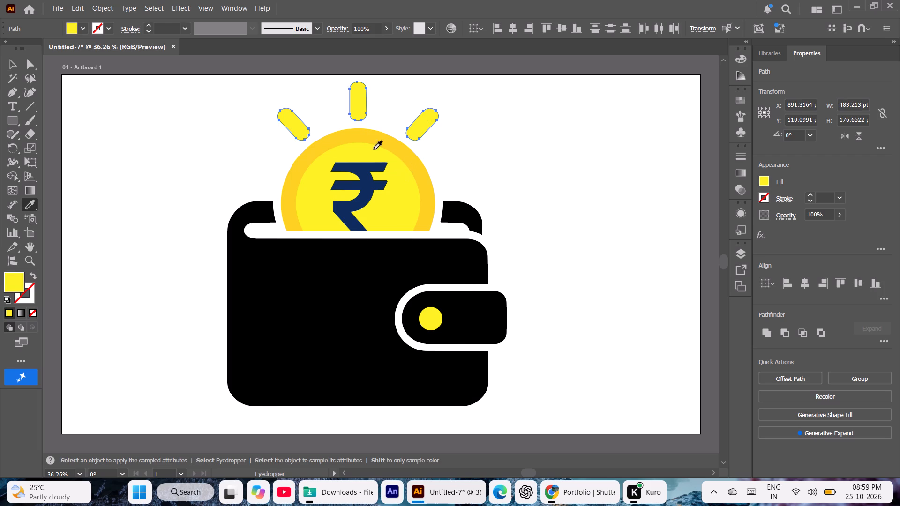
click(391, 143)
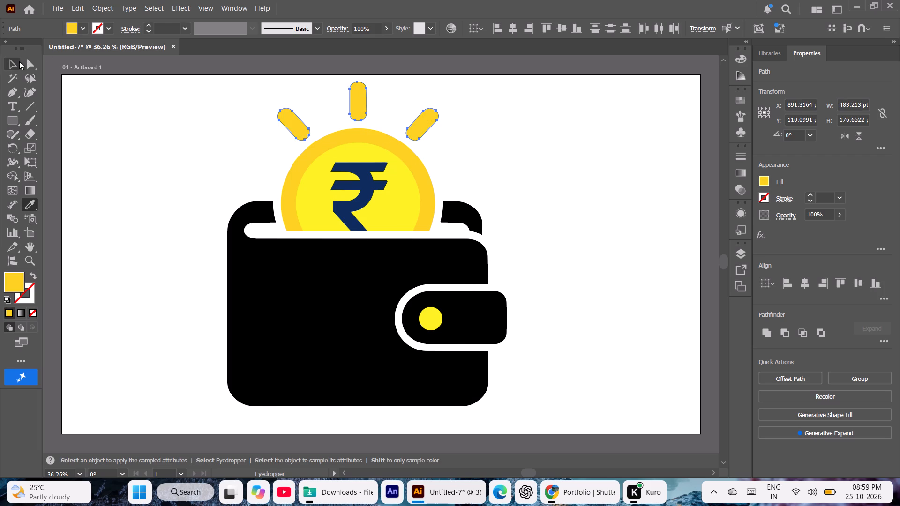
click(19, 61)
click(92, 158)
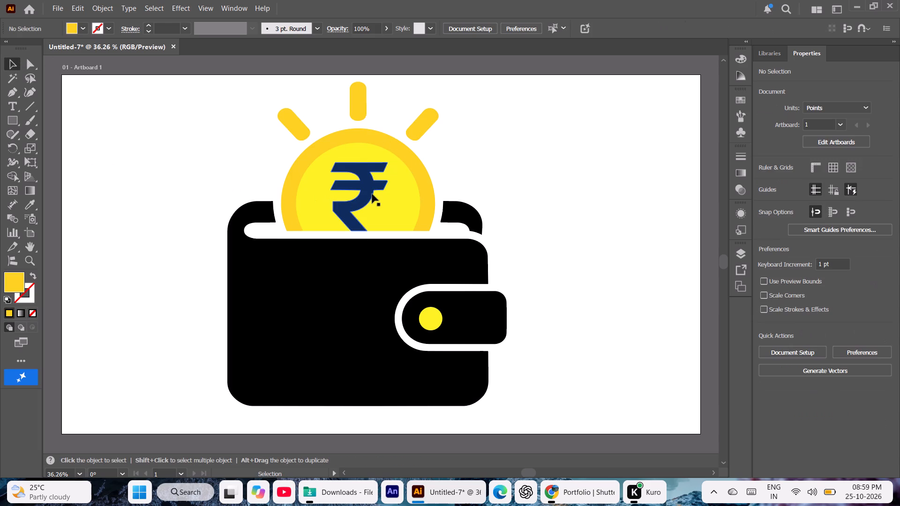
Change the coin's rupee symbol fill to the vivid dark blue from the recent colors.
click(371, 194)
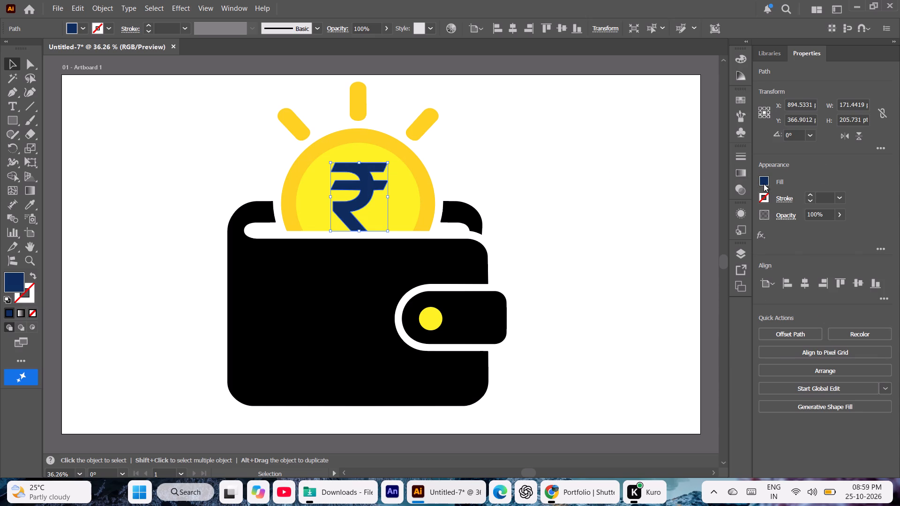
click(764, 184)
click(678, 235)
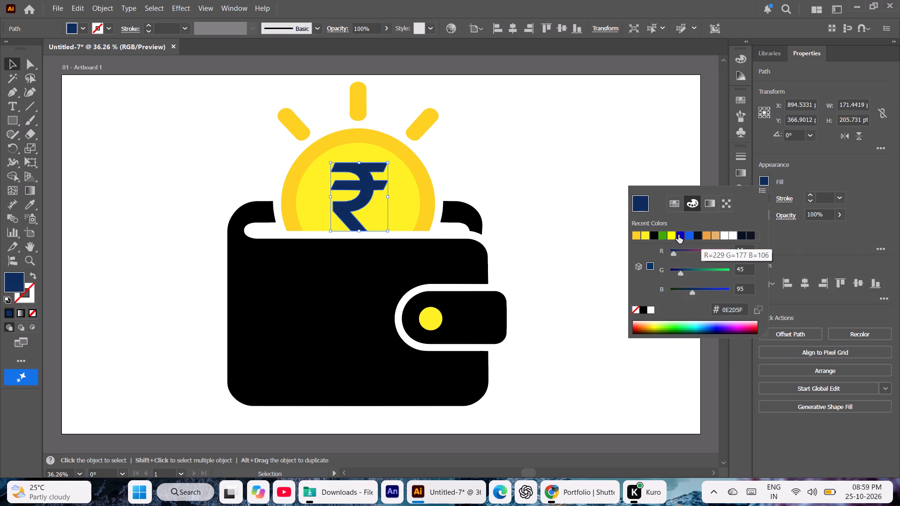
double_click(560, 169)
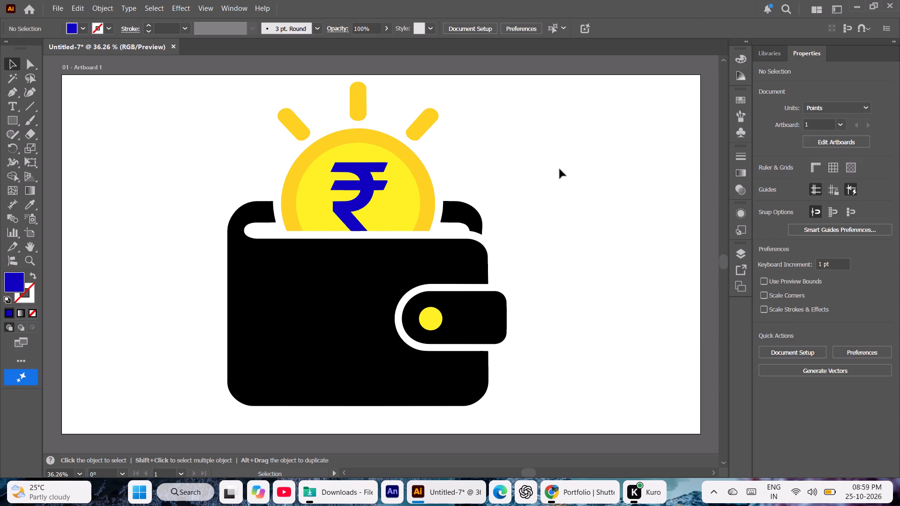
Enlarge the artboard proportionally from its lower-right corner to about 8697 x 4892 pt.
key(ctrl+minus)
key(ctrl+minus)
key(ctrl+minus)
key(ctrl+minus)
key(ctrl+minus)
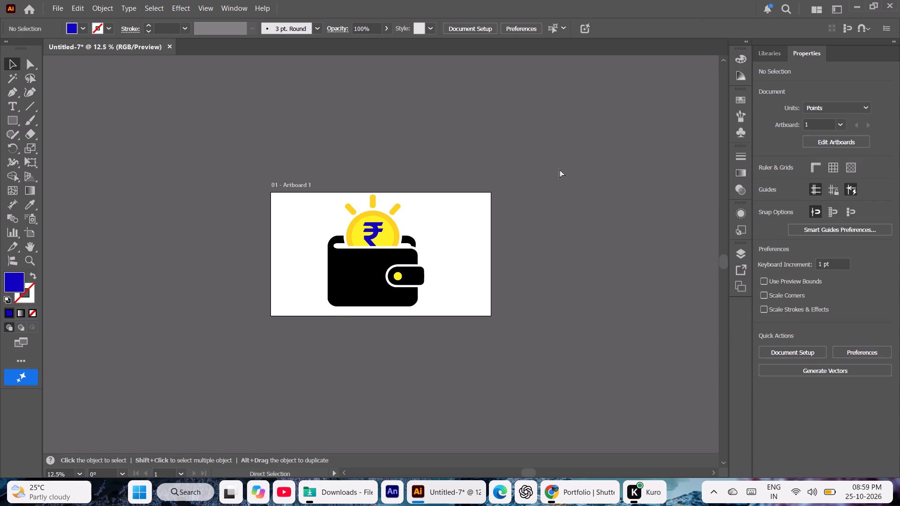
click(30, 245)
drag(317, 233, 97, 136)
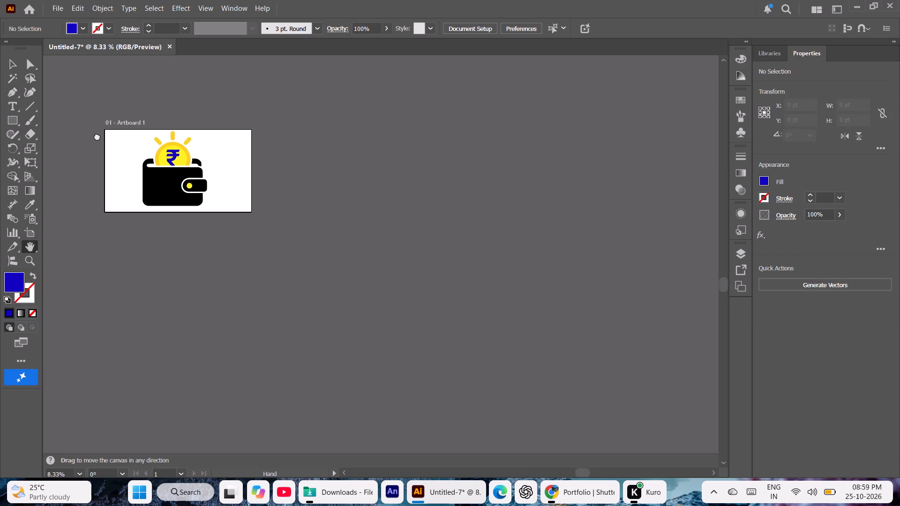
drag(97, 136, 60, 84)
click(26, 231)
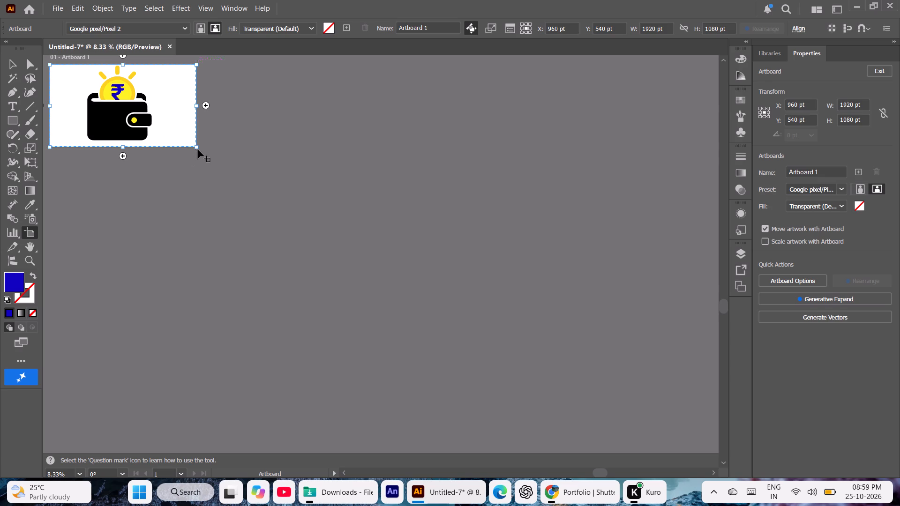
shift+drag(196, 147, 536, 405)
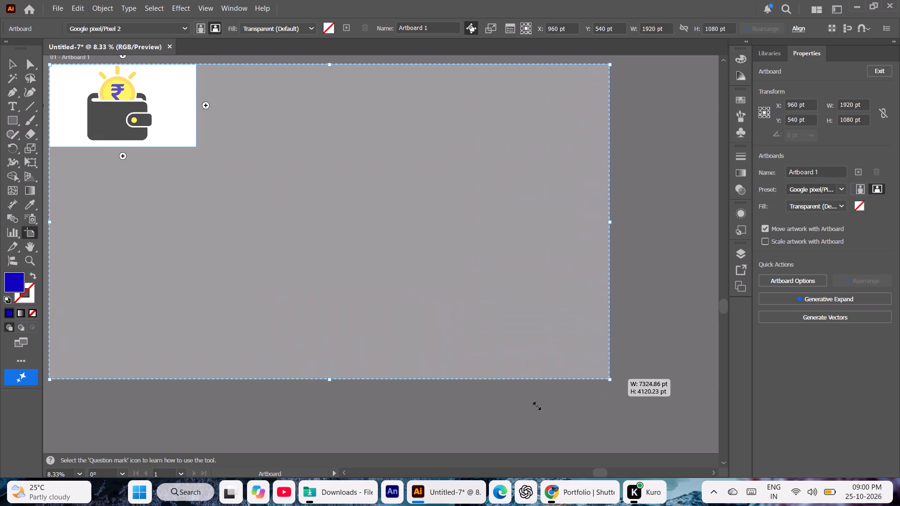
shift+drag(536, 405, 582, 439)
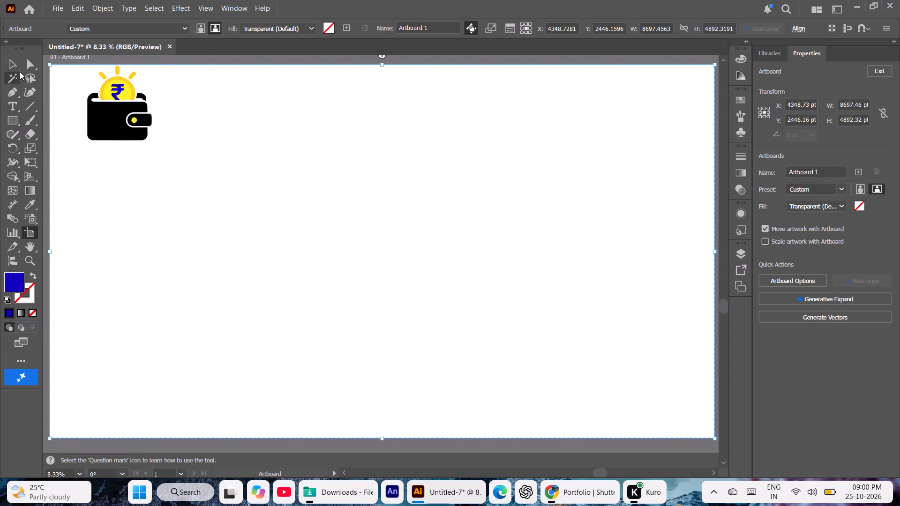
Scale all the wallet artwork up to about 3364 x 3909 pt and move it near the middle of the artboard.
click(14, 67)
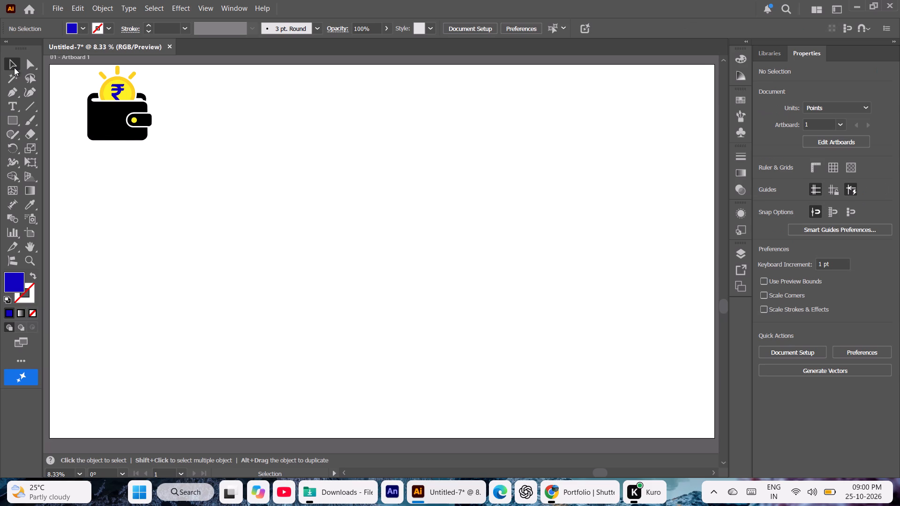
key(ctrl+a)
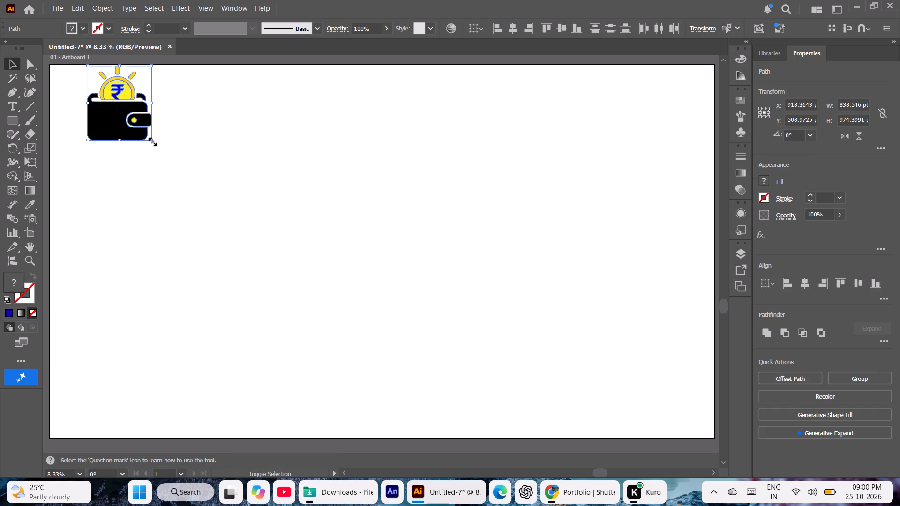
shift+drag(151, 141, 405, 365)
drag(174, 294, 319, 320)
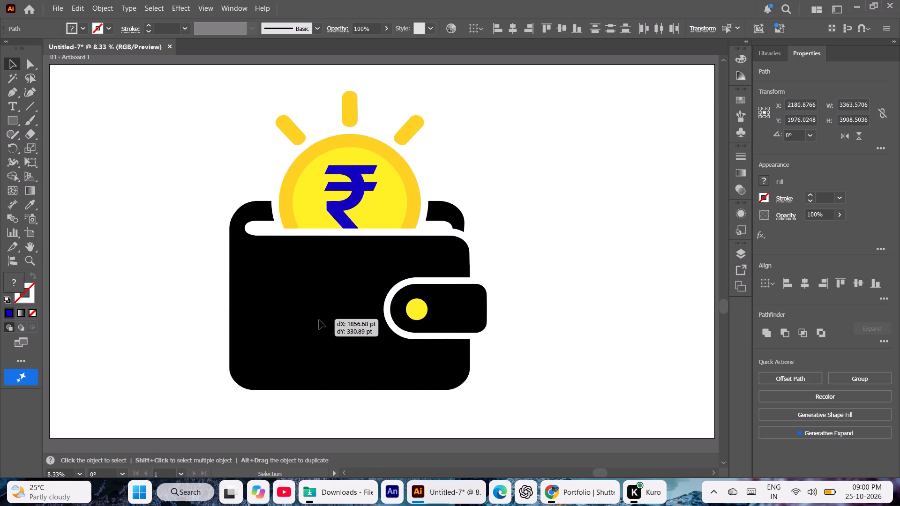
drag(319, 320, 333, 321)
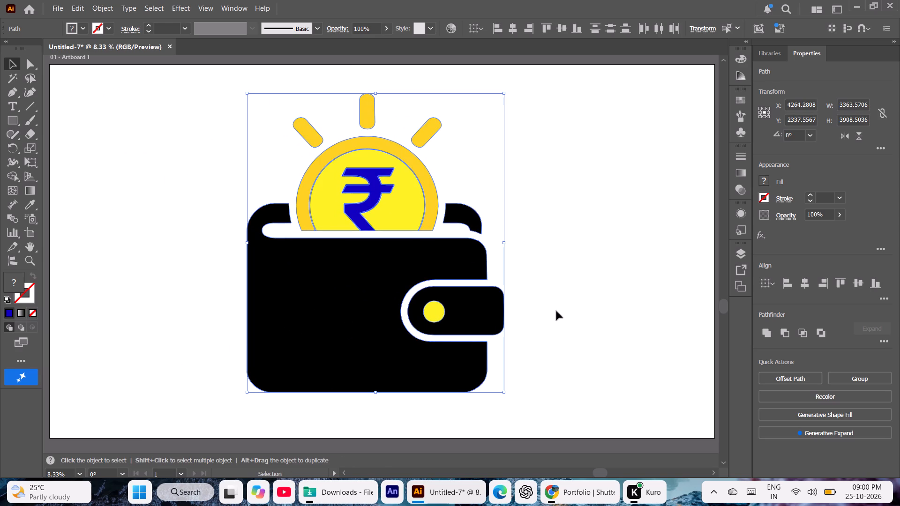
click(587, 297)
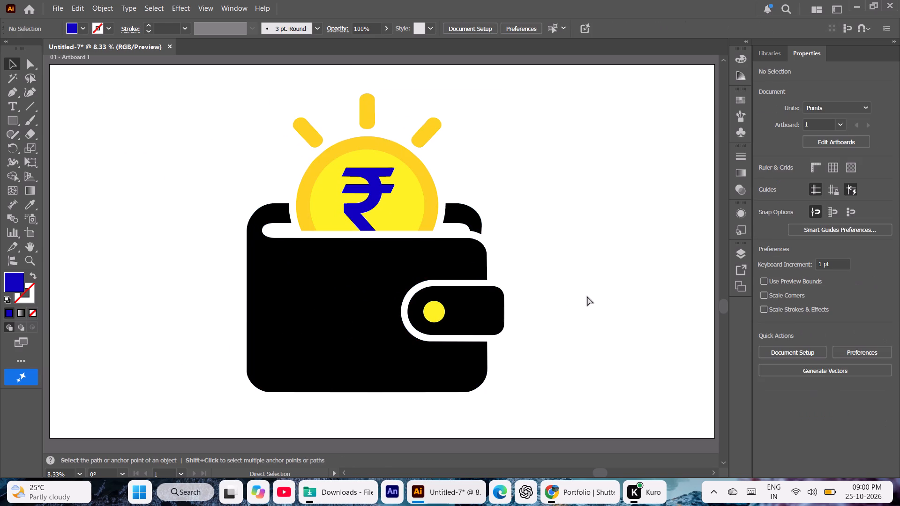
Save the document in Downloads as "wallet rupee" in Illustrator EPS format.
key(ctrl+s)
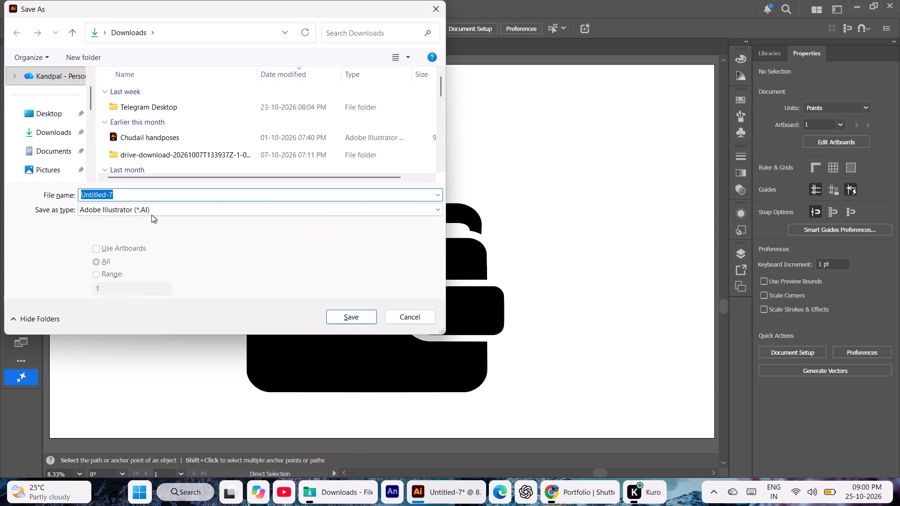
click(58, 134)
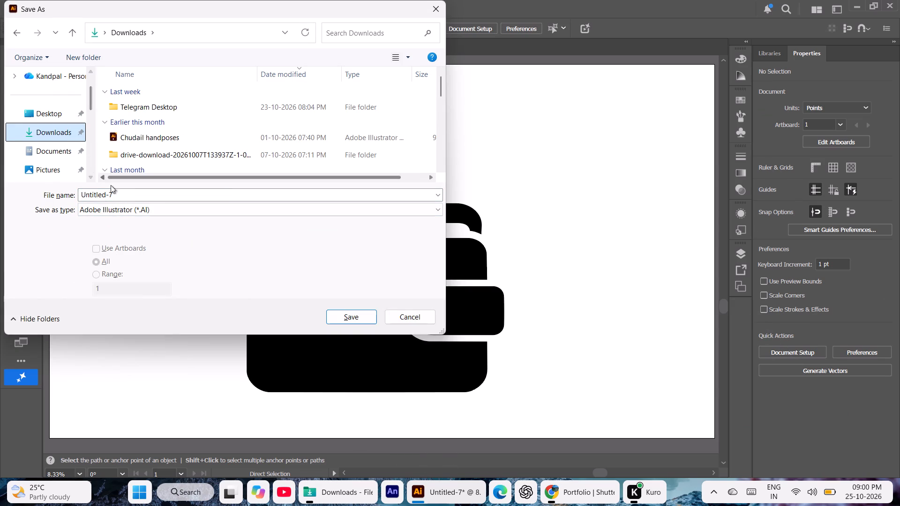
click(120, 192)
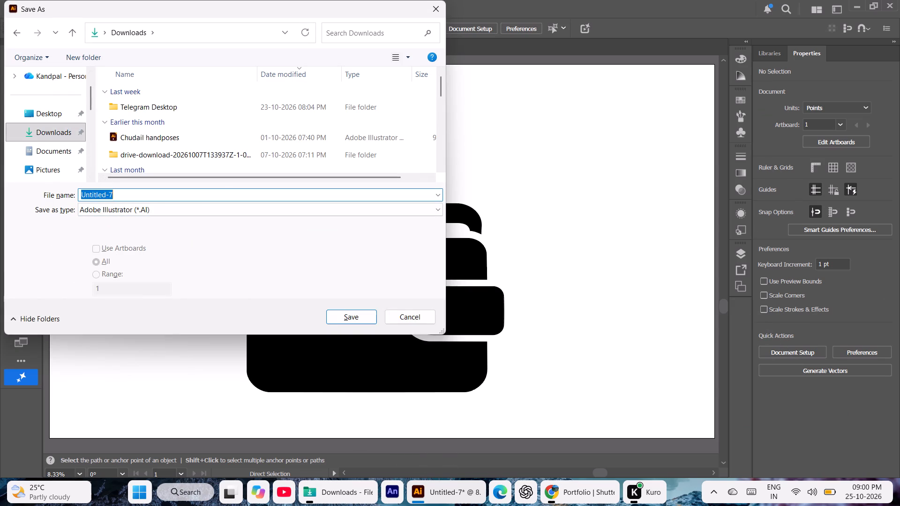
key(BackSpace)
text(wallet)
key(space)
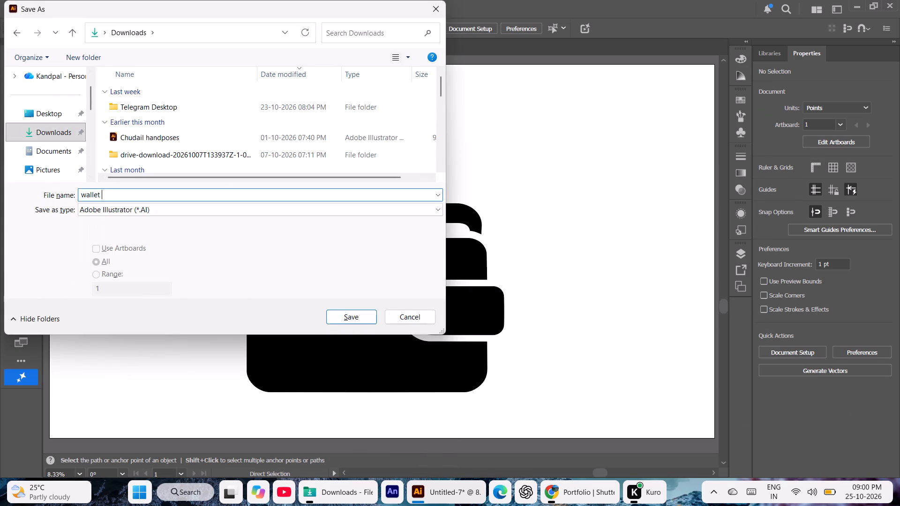
text(rupee)
key(space)
click(141, 213)
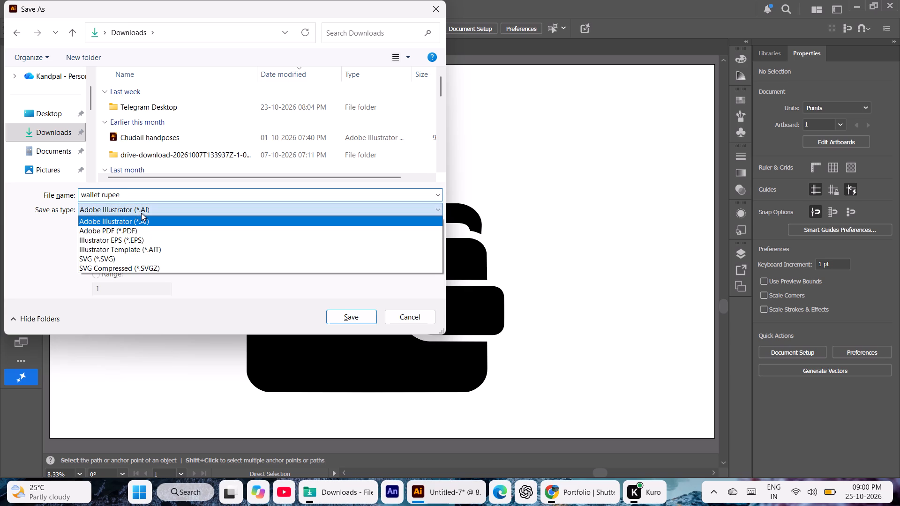
click(138, 236)
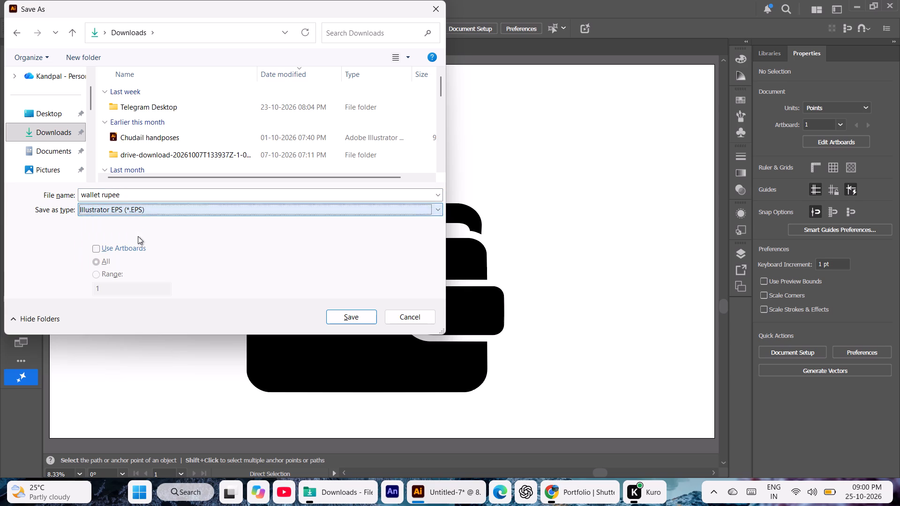
click(344, 319)
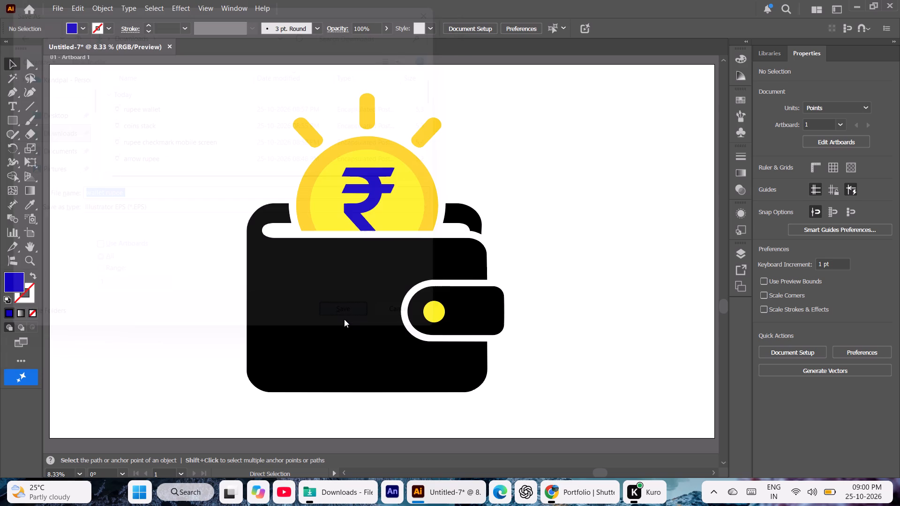
Set the EPS version to Illustrator 10 EPS and complete the save in the older format.
click(457, 79)
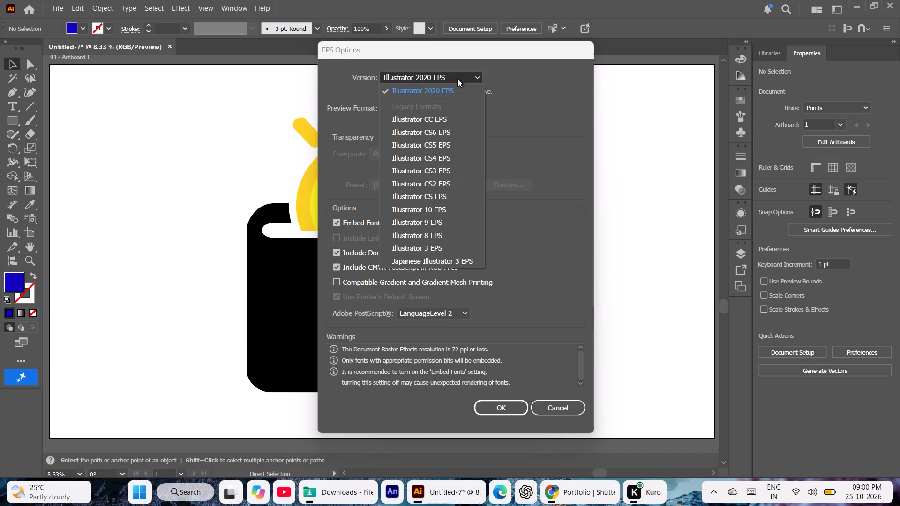
click(435, 212)
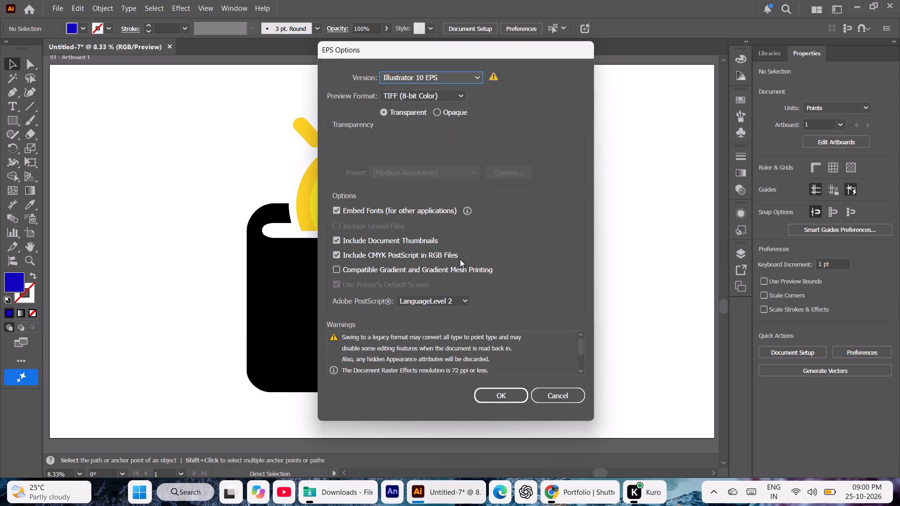
click(499, 397)
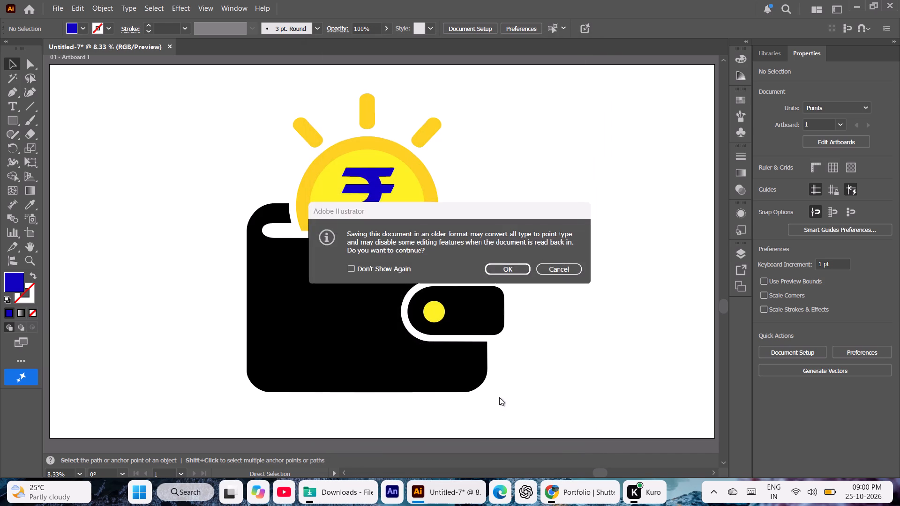
click(498, 268)
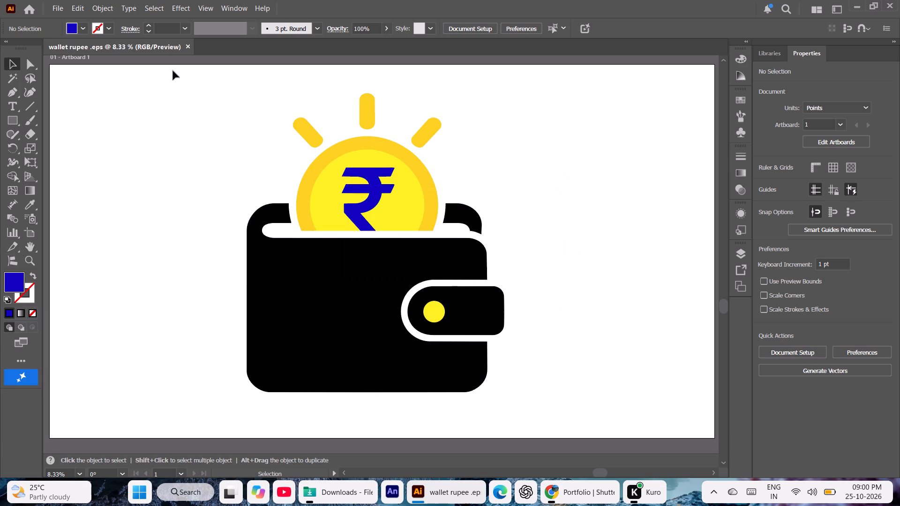
Create a new 1920 x 1080 pt RGB document with one artboard.
click(56, 3)
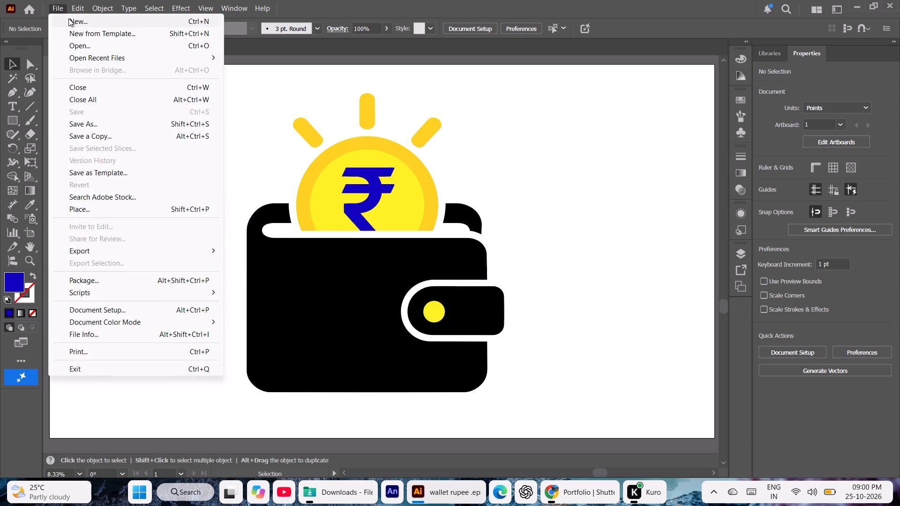
click(68, 18)
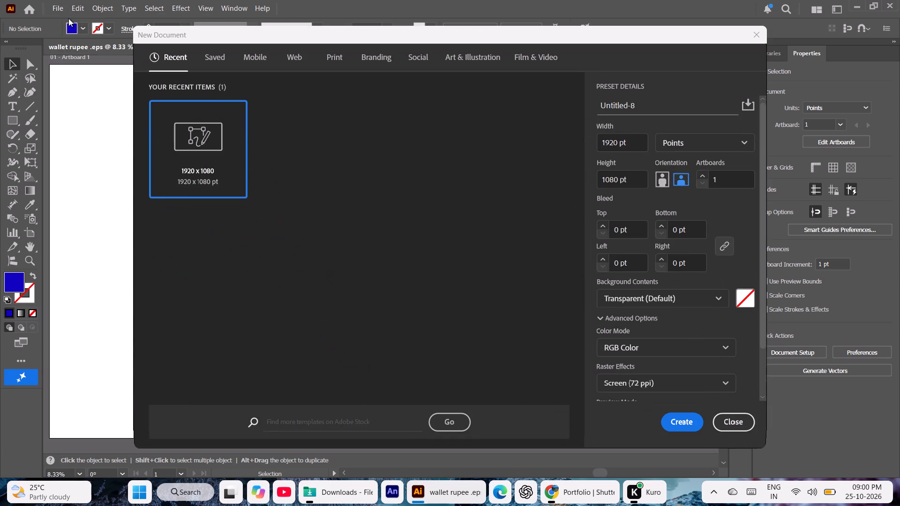
key(Return)
click(678, 416)
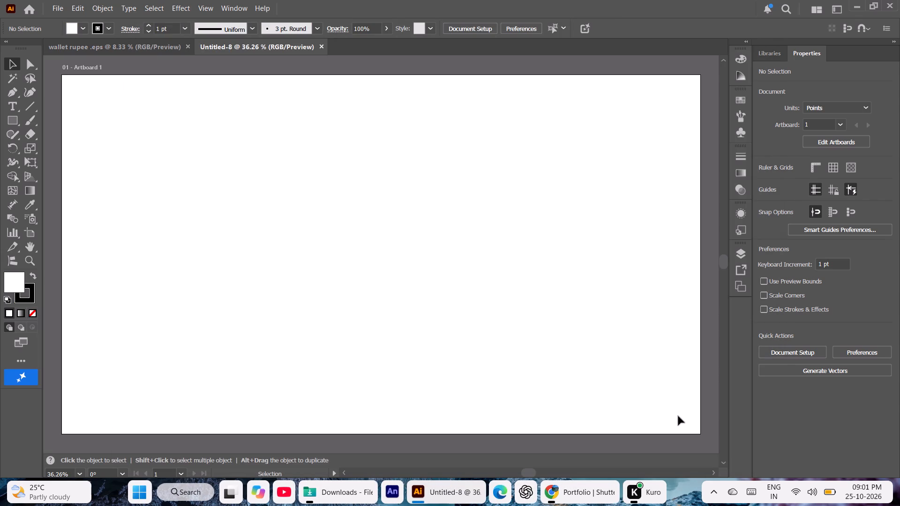
Switch to the Downloads folder in File Explorer and delete the already used wallet-and-rupee-coin PNG.
click(335, 495)
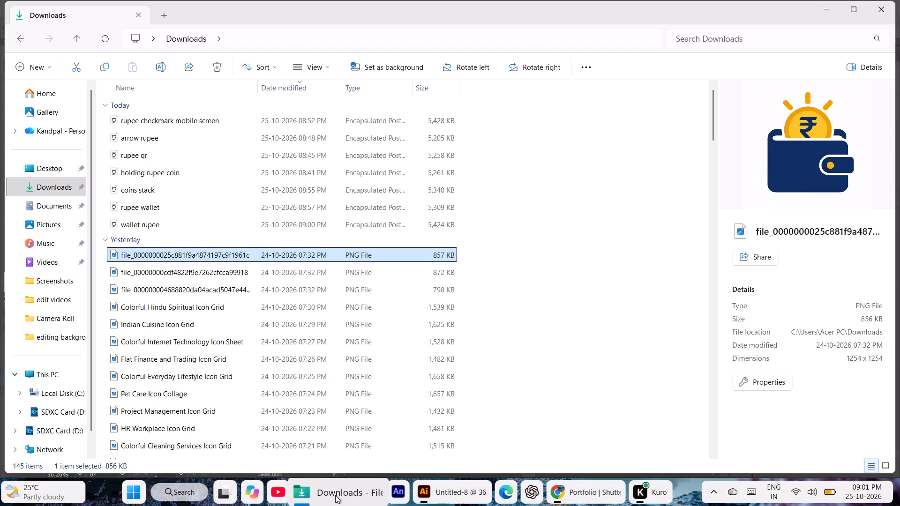
click(215, 73)
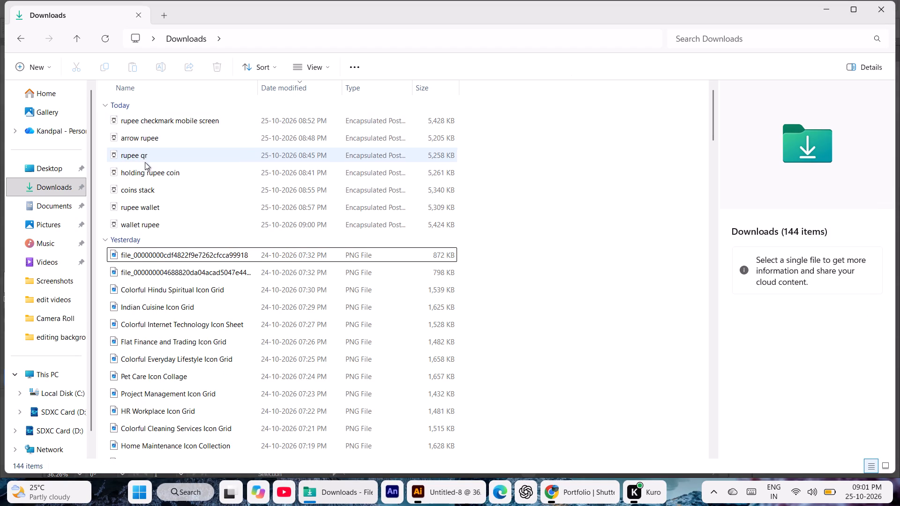
Place the green rupee shield PNG from Downloads into the new blank Illustrator document.
click(154, 256)
drag(154, 256, 463, 476)
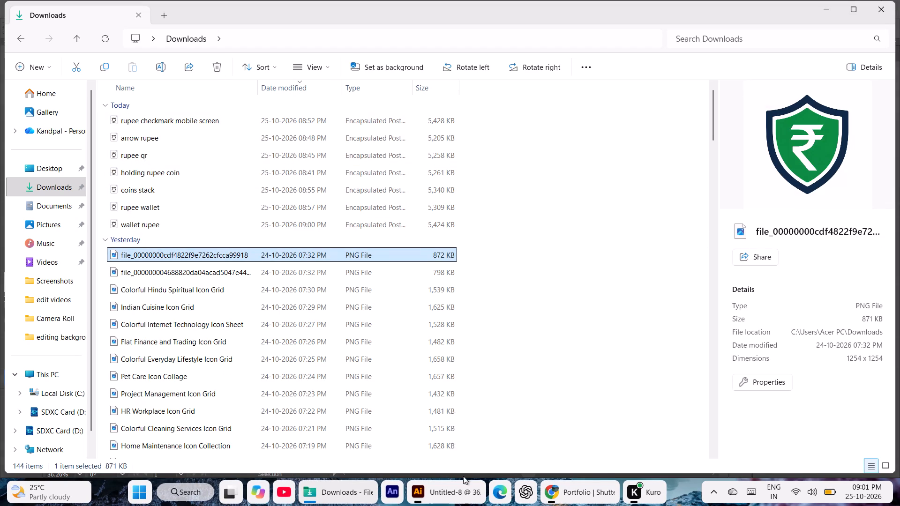
drag(463, 476, 329, 246)
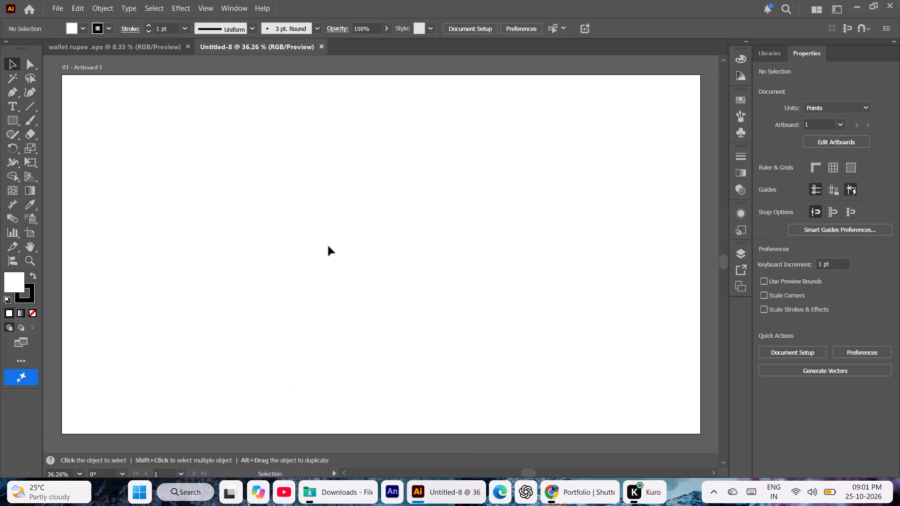
Trace the shield image with the Low Fidelity Photo preset and expand the result into vector paths.
click(236, 1)
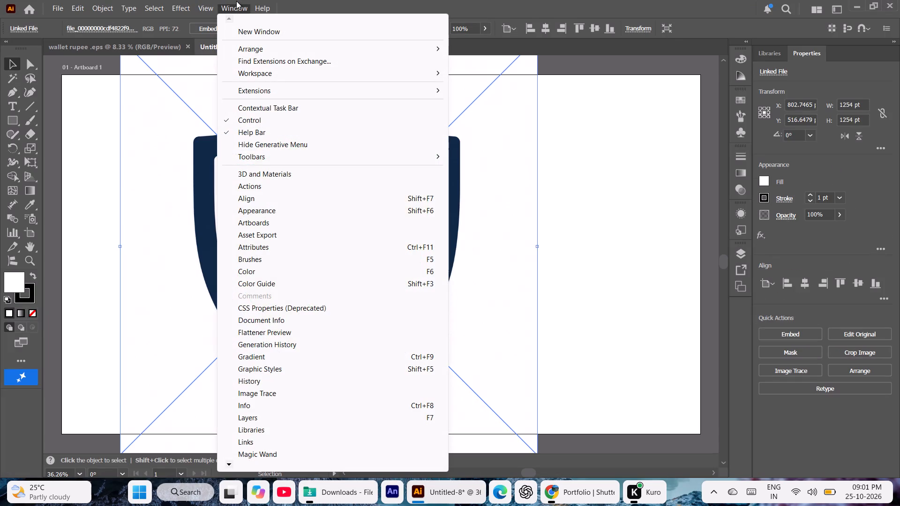
click(257, 395)
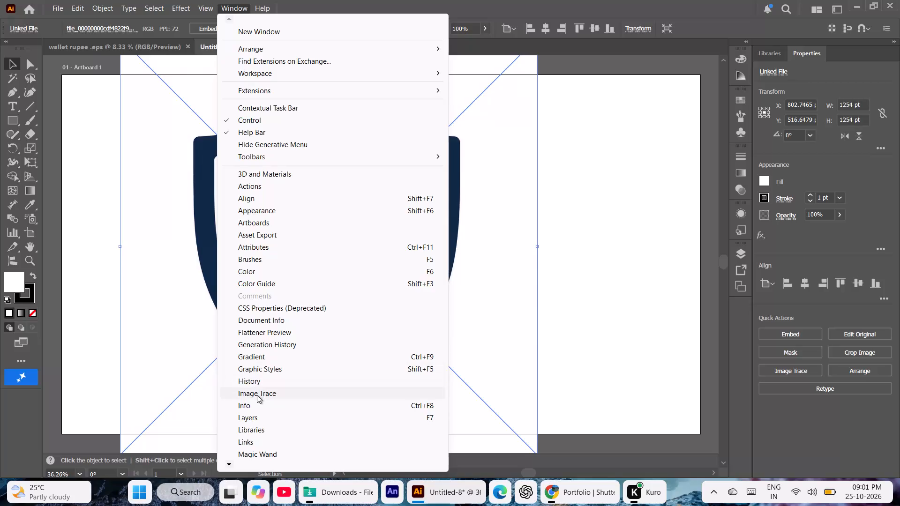
click(525, 193)
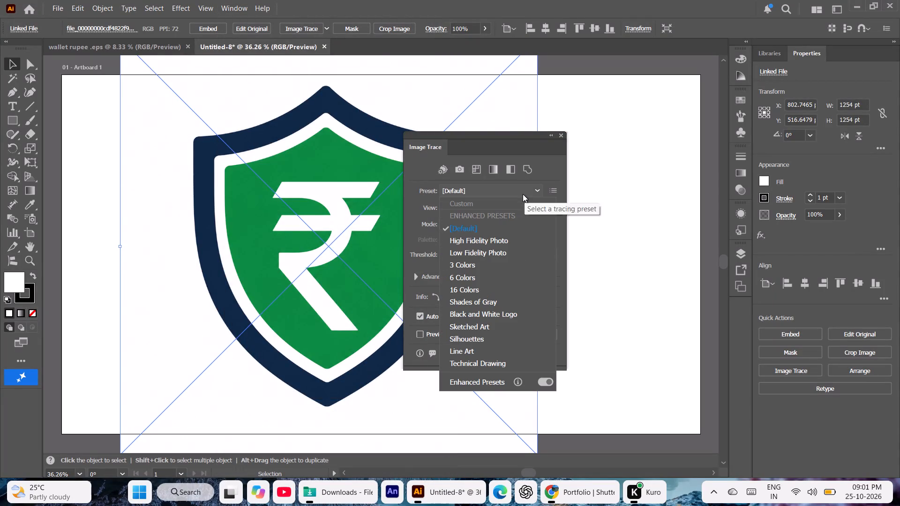
click(495, 253)
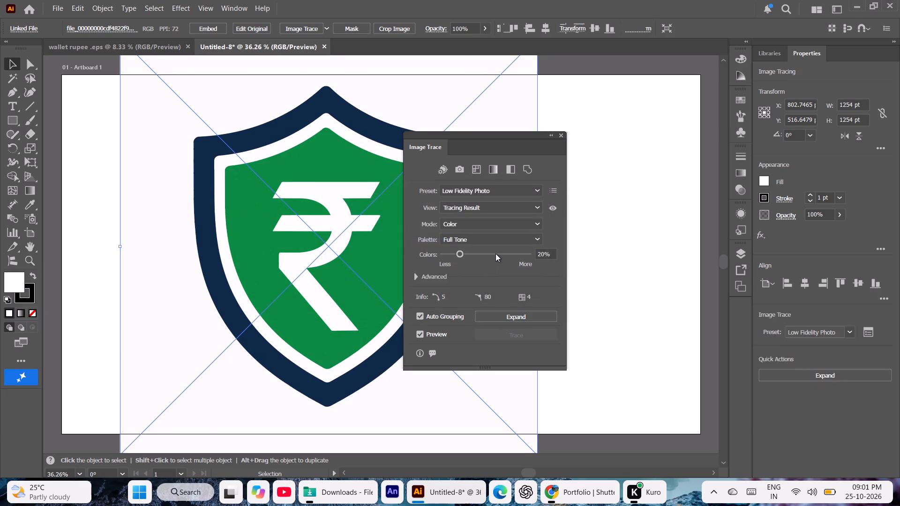
click(517, 318)
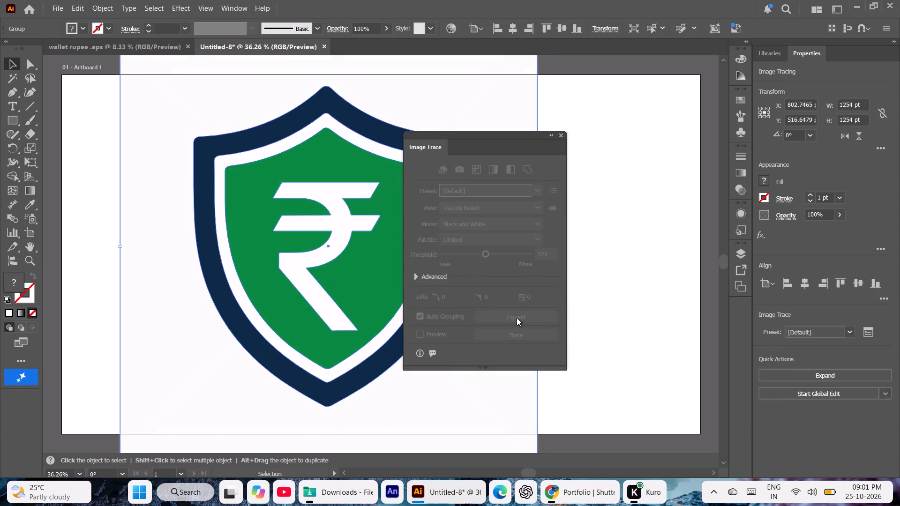
click(562, 135)
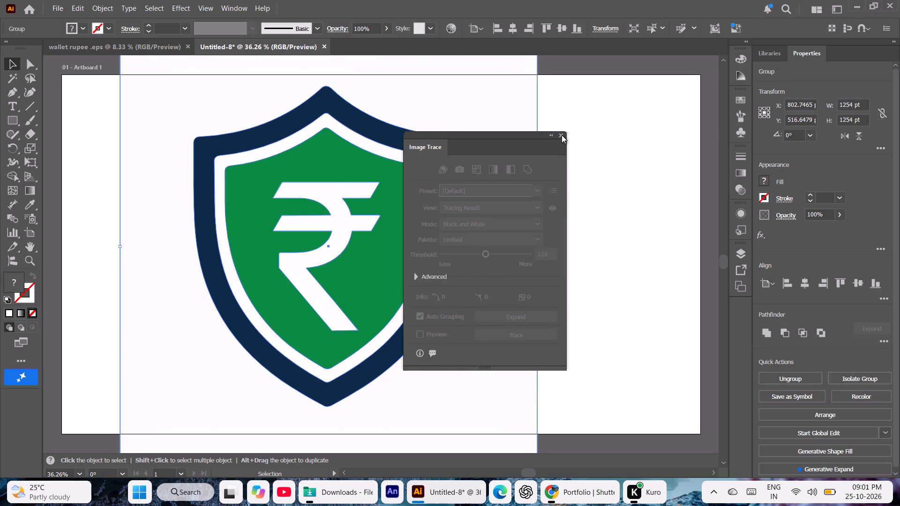
Ungroup all of the traced artwork and delete the off-white background around the shield.
right_click(492, 120)
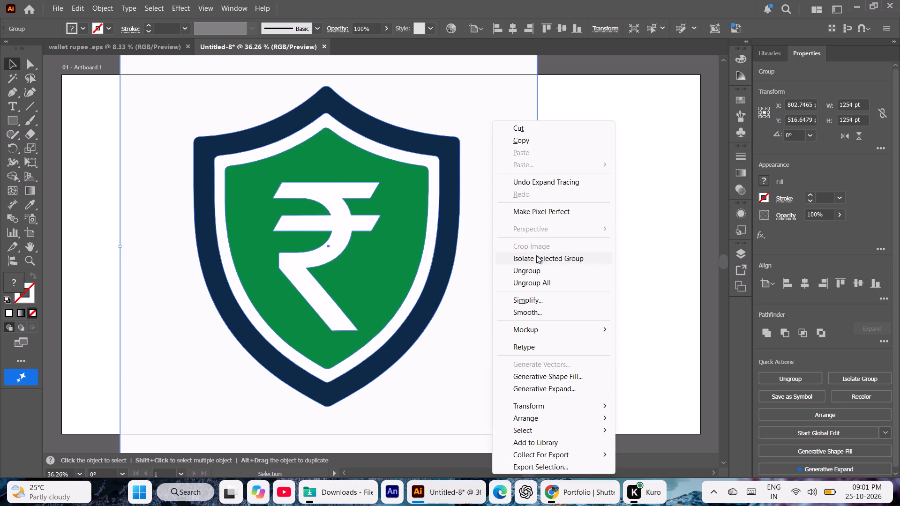
click(538, 283)
click(604, 293)
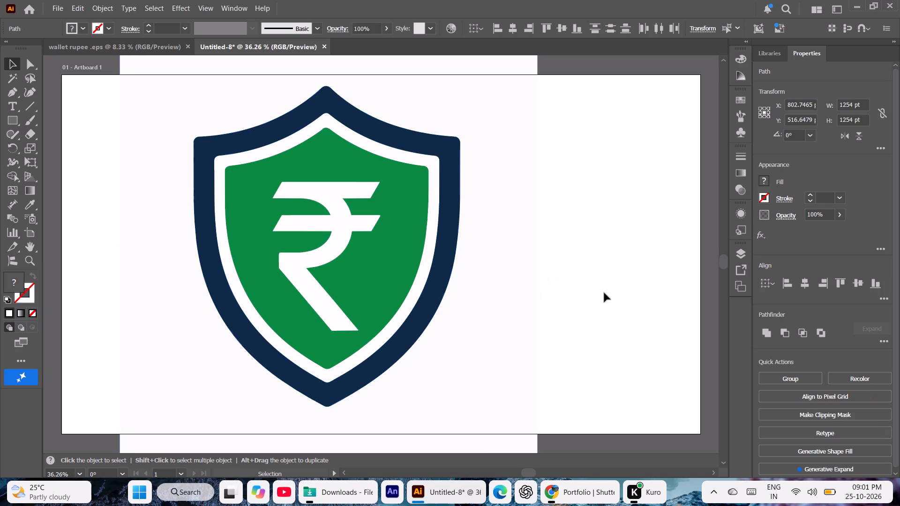
click(461, 293)
key(Delete)
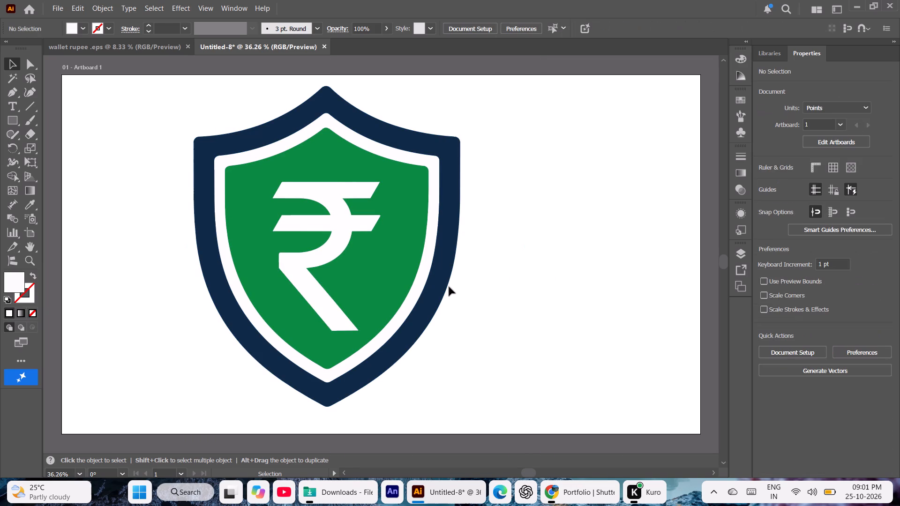
Change the shield's navy outer border fill to the recently used black.
click(443, 284)
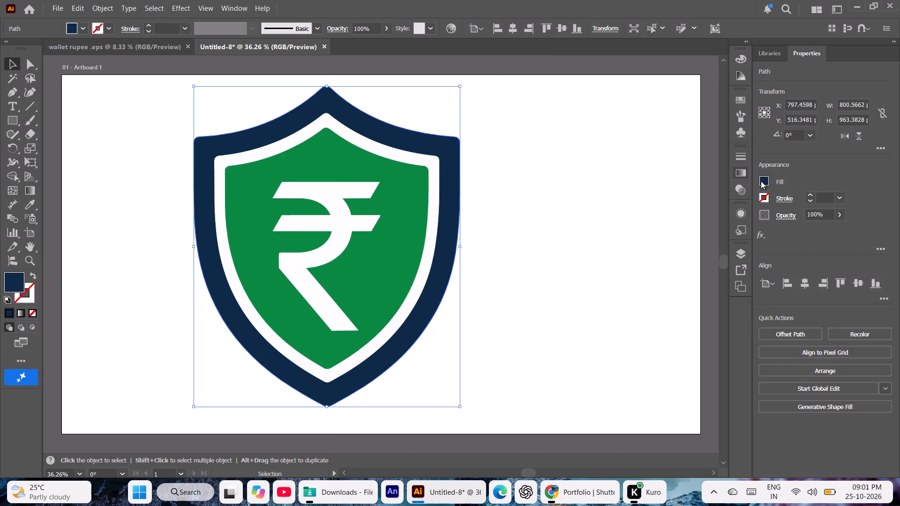
click(761, 181)
click(660, 235)
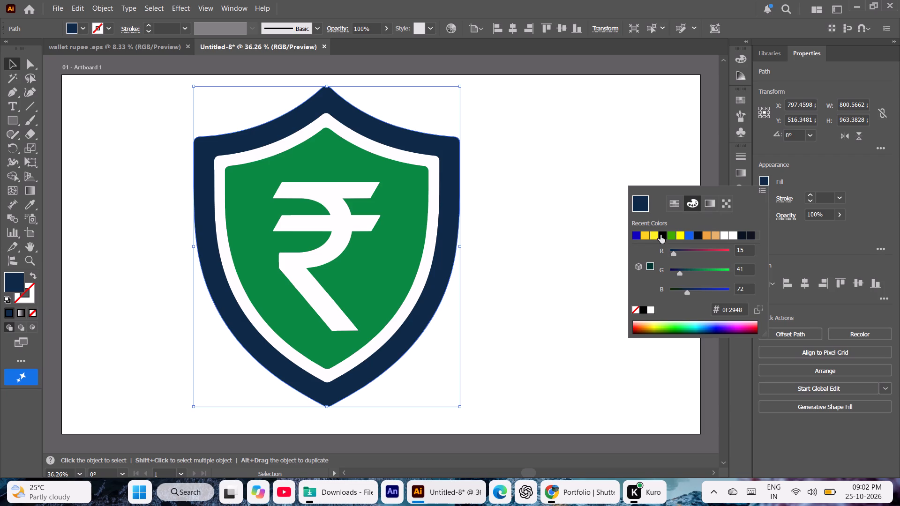
double_click(559, 214)
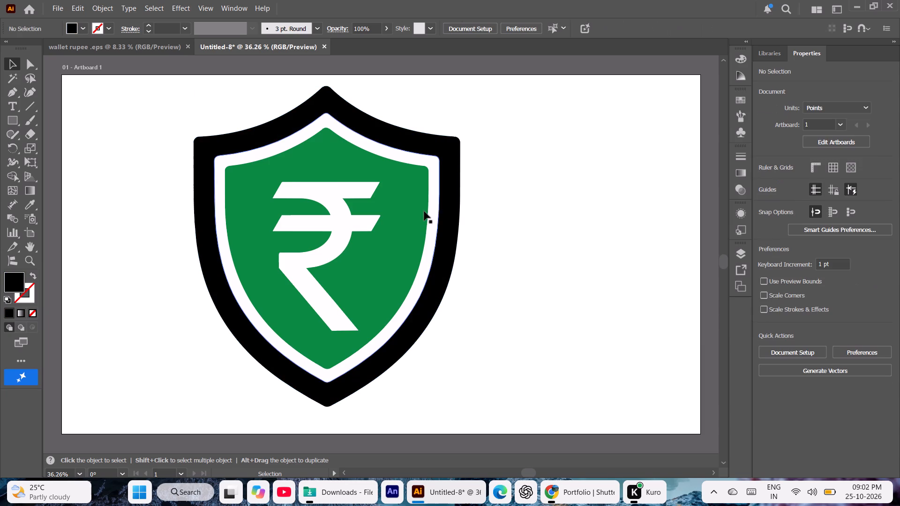
Change the inner shield's fill to the recently used brighter green.
click(405, 203)
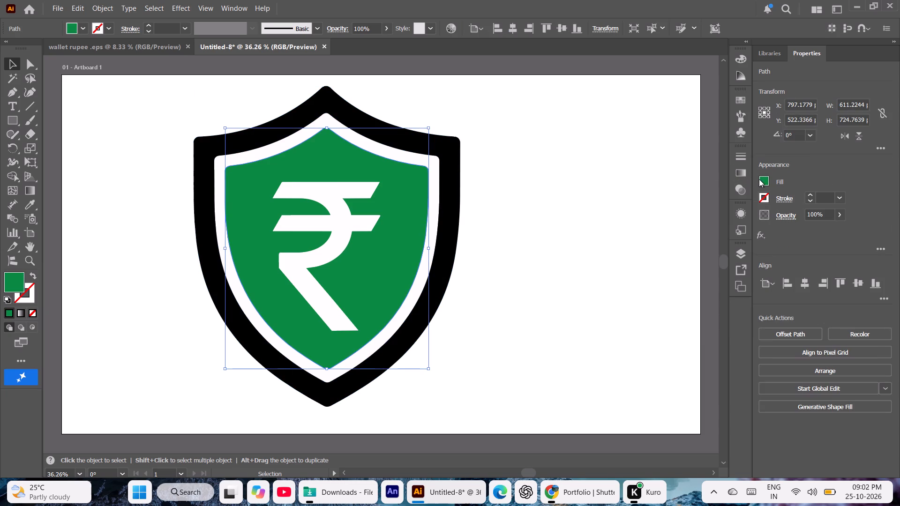
click(759, 179)
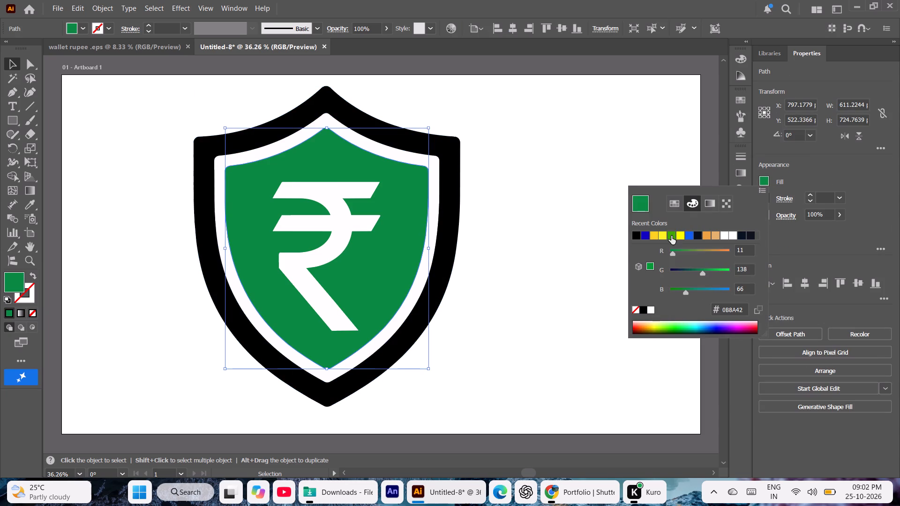
click(671, 236)
double_click(595, 253)
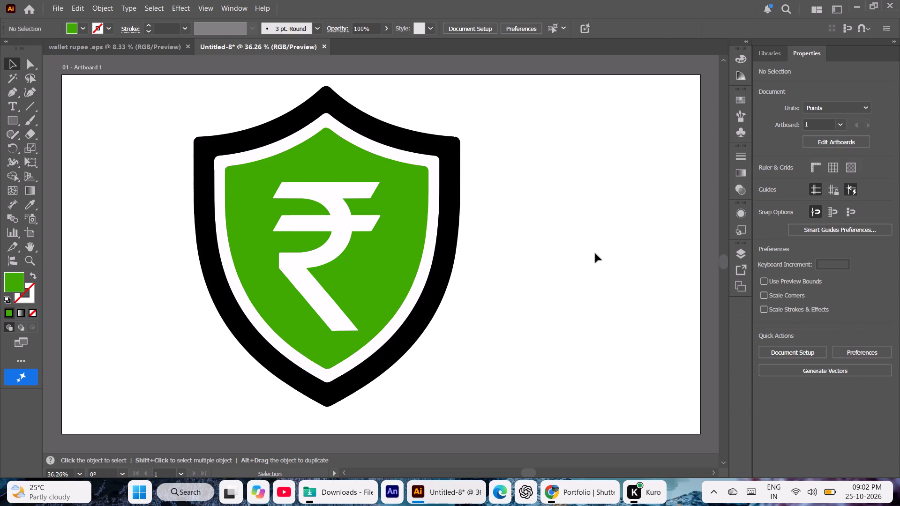
Enlarge the artboard proportionally to about 8654 x 4868 pt, extending it from its lower-right corner.
key(ctrl+minus)
key(ctrl+minus)
key(ctrl+minus)
key(ctrl+minus)
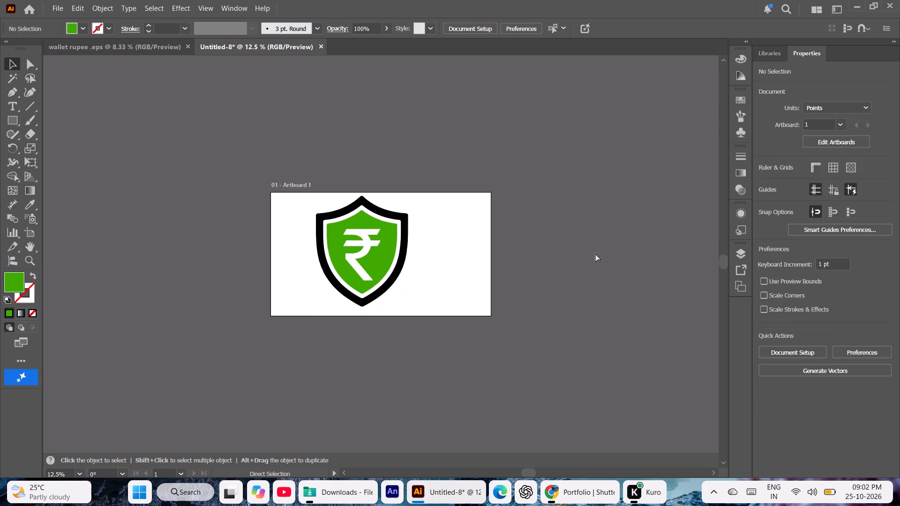
key(ctrl+minus)
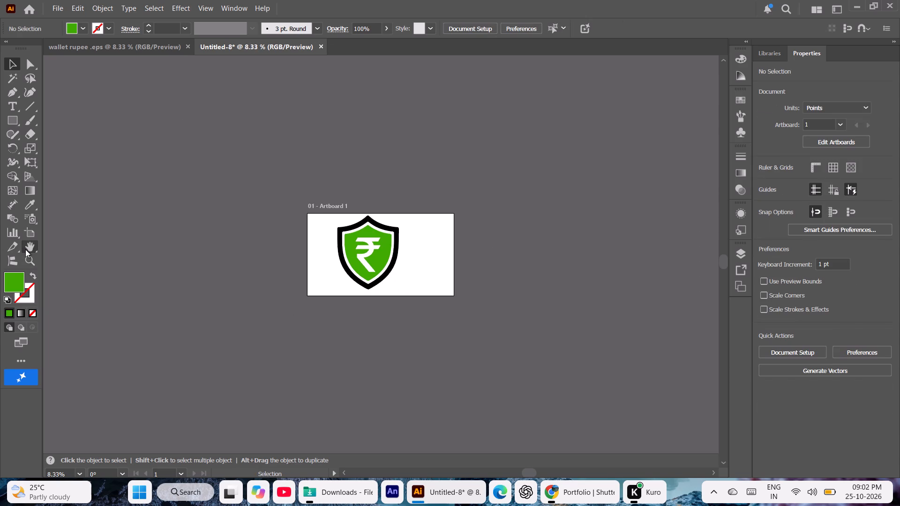
click(25, 249)
drag(313, 232, 75, 117)
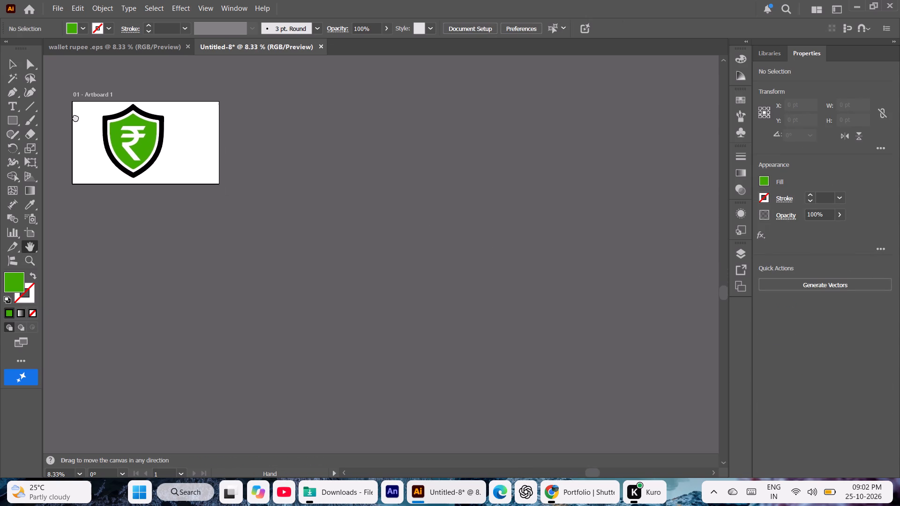
drag(75, 117, 58, 88)
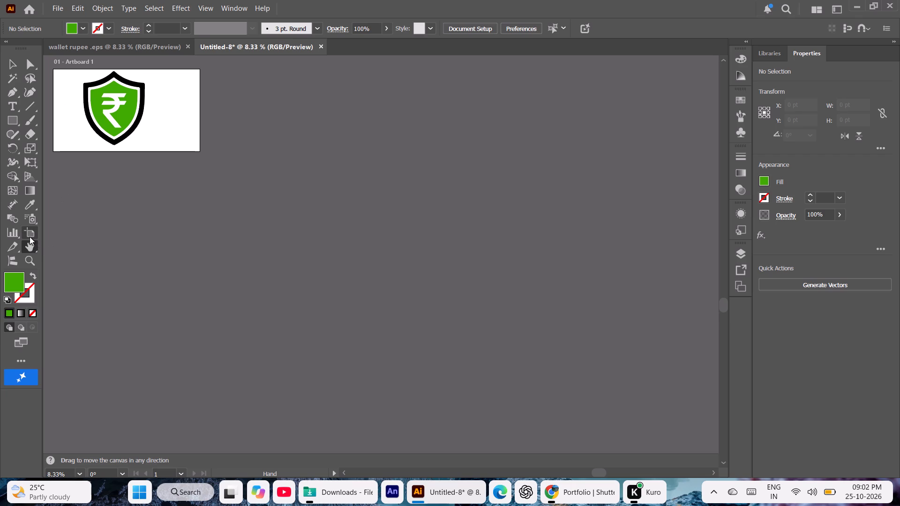
click(30, 234)
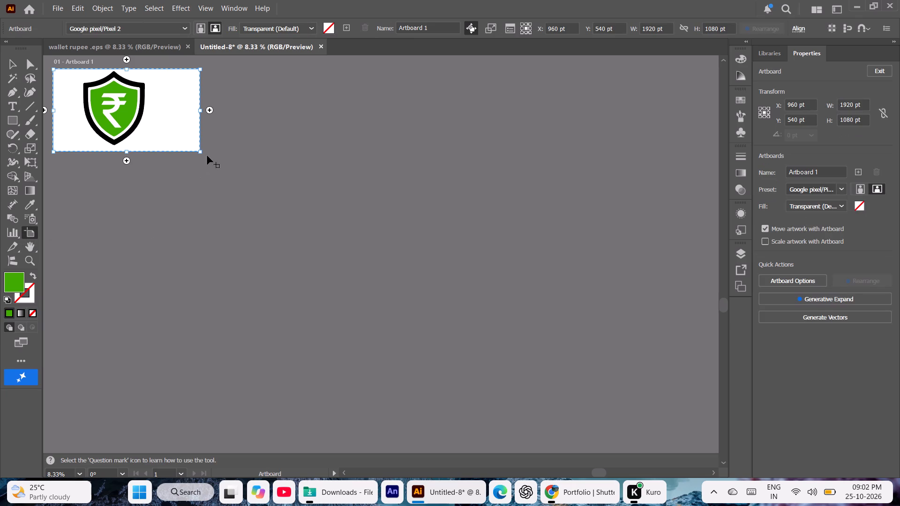
shift+drag(200, 152, 612, 408)
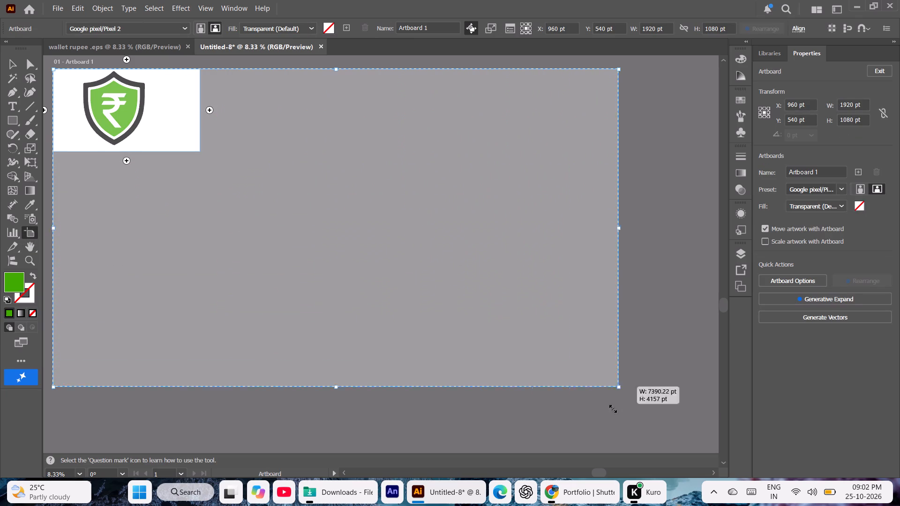
shift+drag(612, 408, 652, 439)
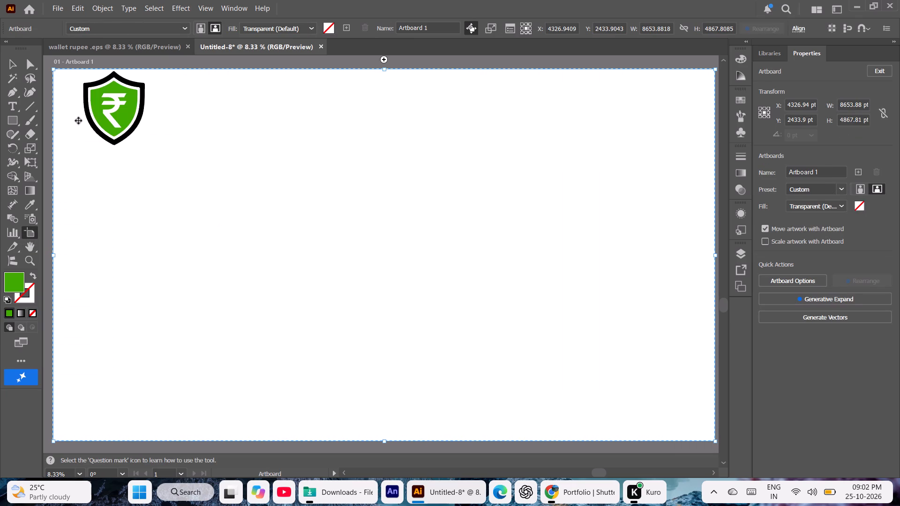
Scale all the shield artwork up to about 3115 x 3749 pt and move it near the middle of the artboard.
click(14, 63)
key(ctrl+a)
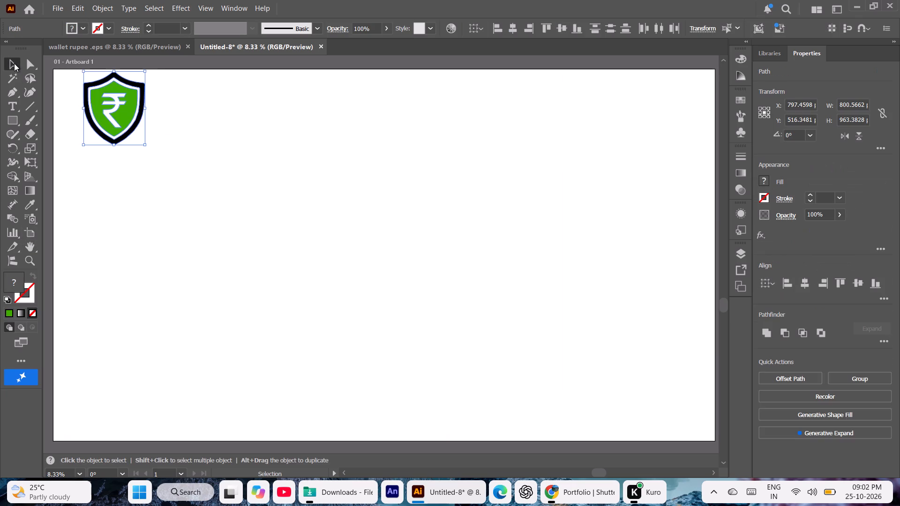
shift+drag(146, 147, 189, 185)
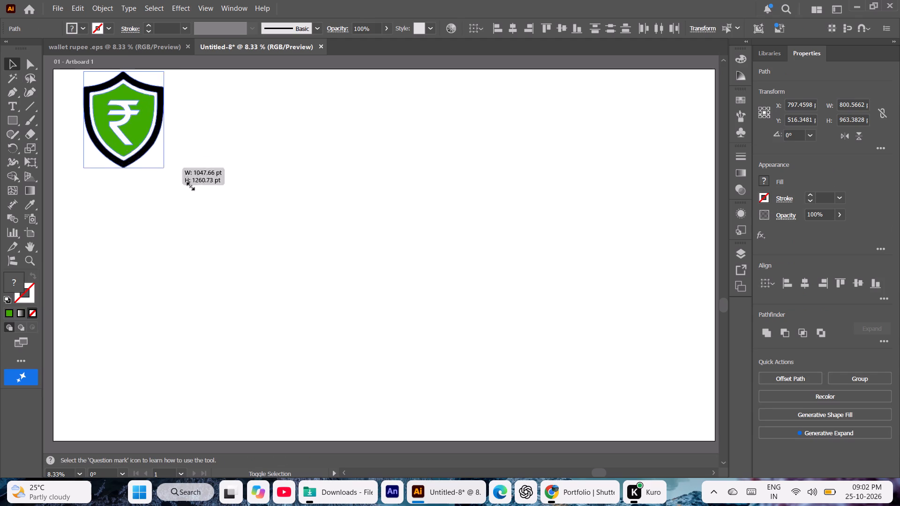
shift+drag(189, 185, 365, 358)
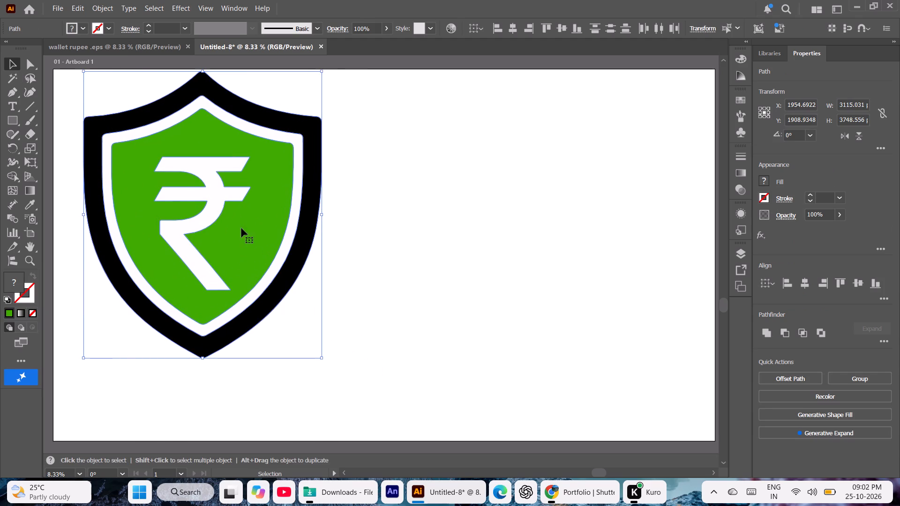
drag(215, 197, 396, 242)
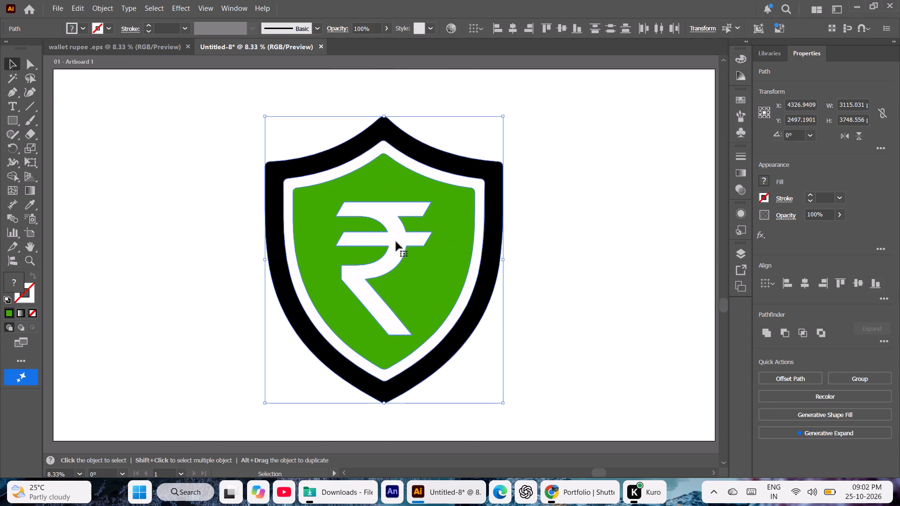
click(590, 270)
Save the document in Downloads as "rupee sheild" in Illustrator EPS format.
key(ctrl+s)
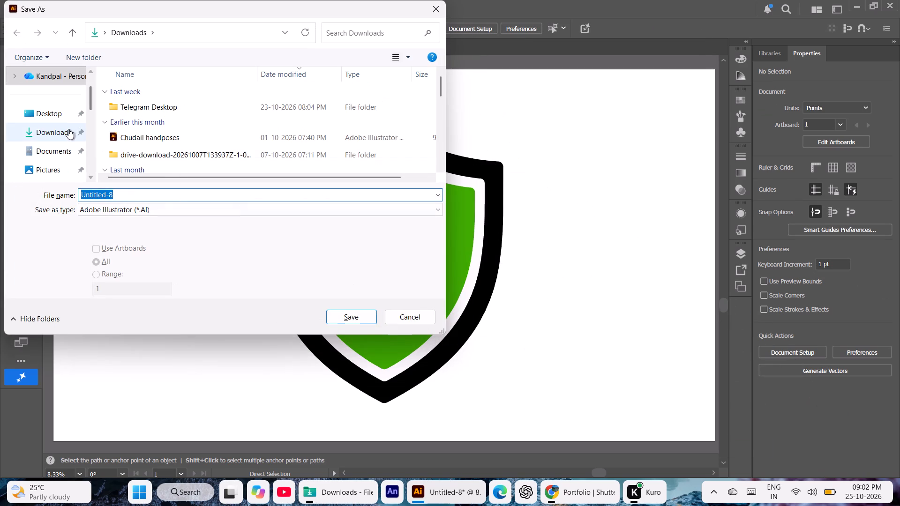
click(68, 129)
click(117, 194)
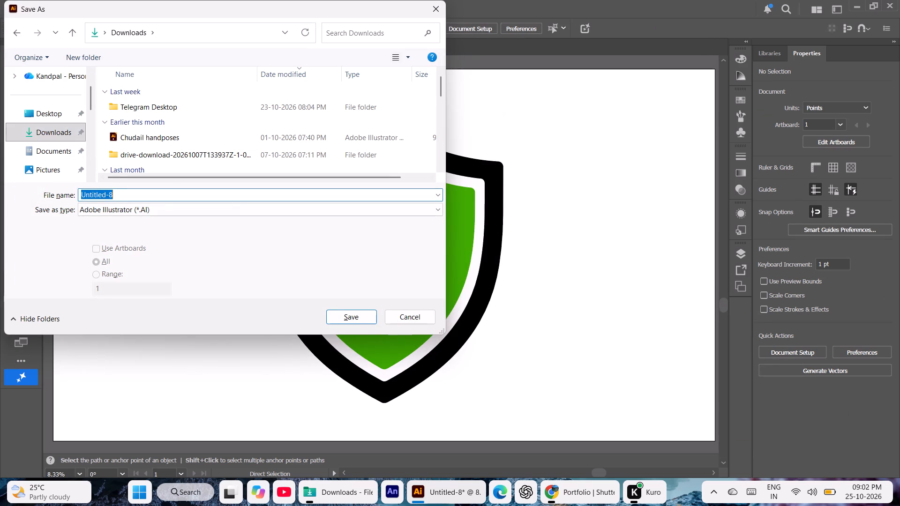
key(BackSpace)
text(rupee sheild)
key(space)
click(146, 211)
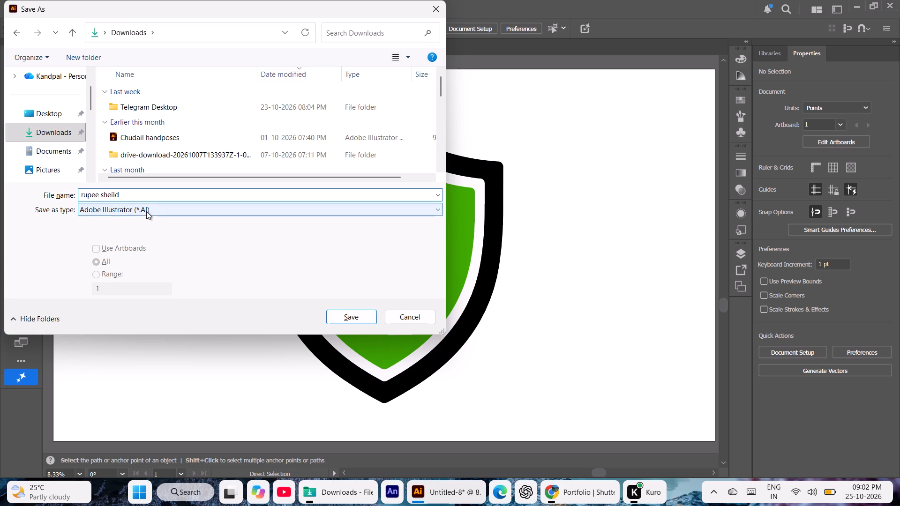
click(136, 242)
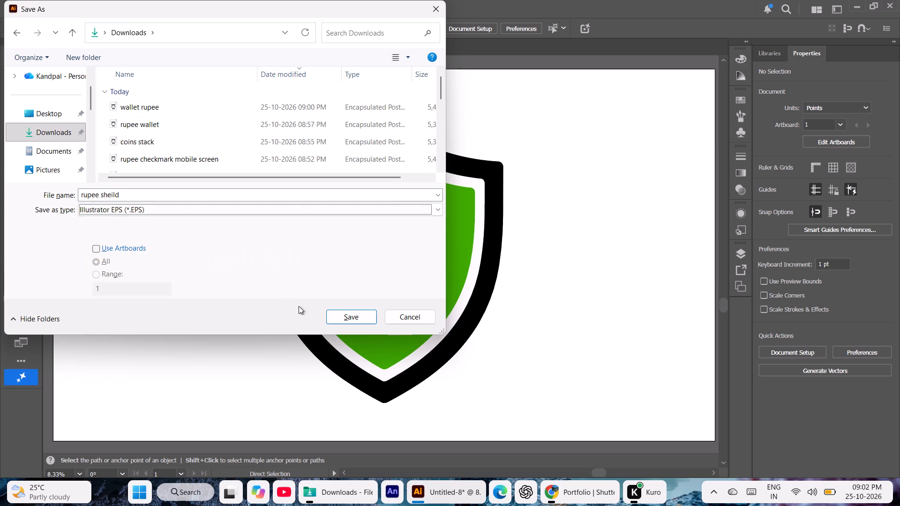
click(351, 319)
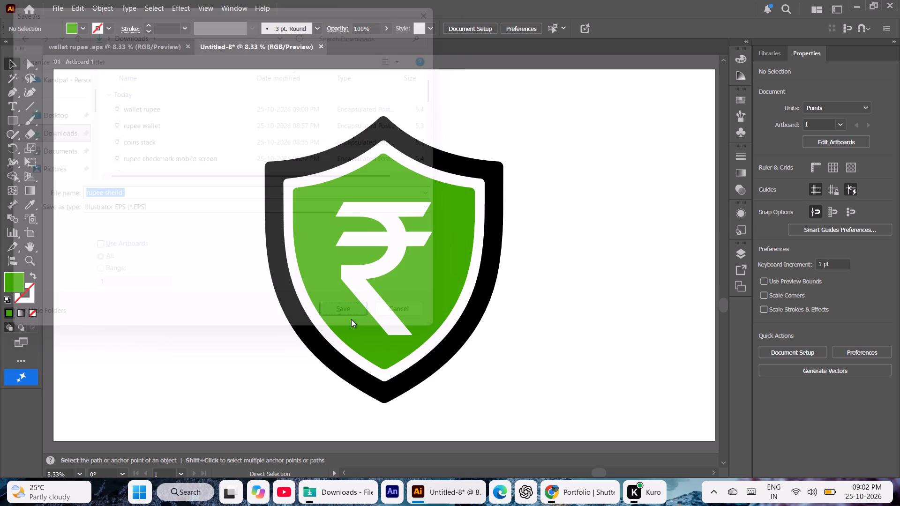
Set the EPS version to Illustrator 10 EPS and complete the save of the rupee shield.
click(470, 74)
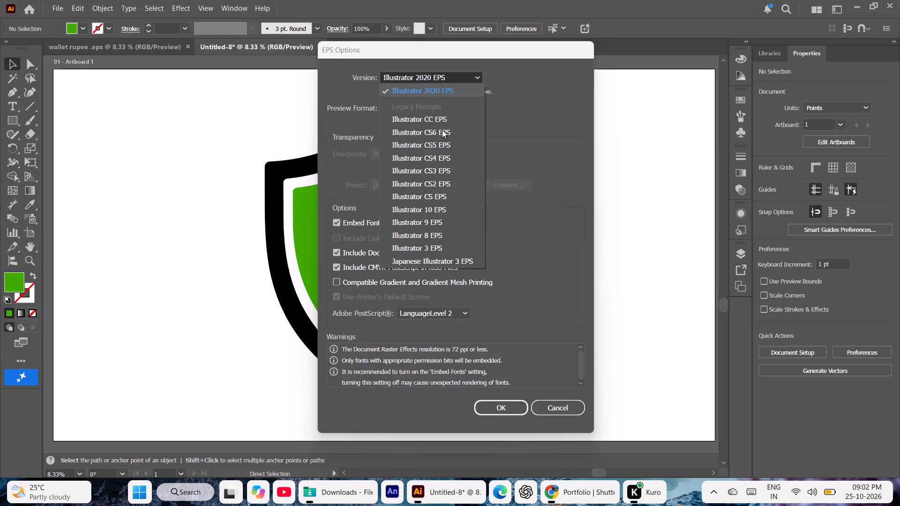
click(440, 206)
key(Return)
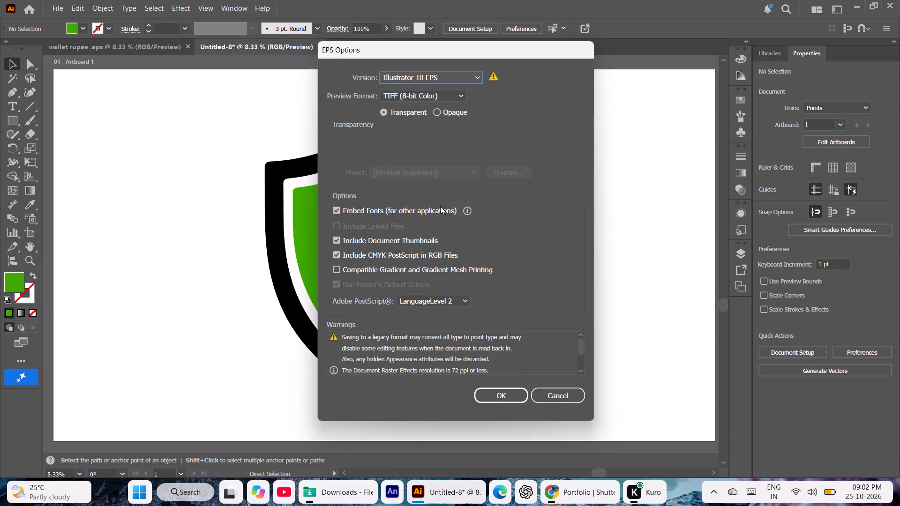
key(Return)
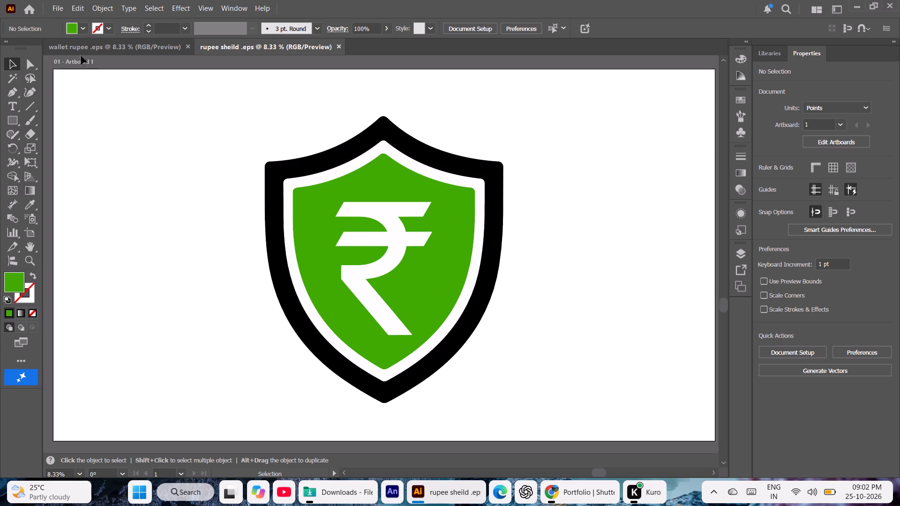
Close the finished "wallet rupee" document.
click(189, 48)
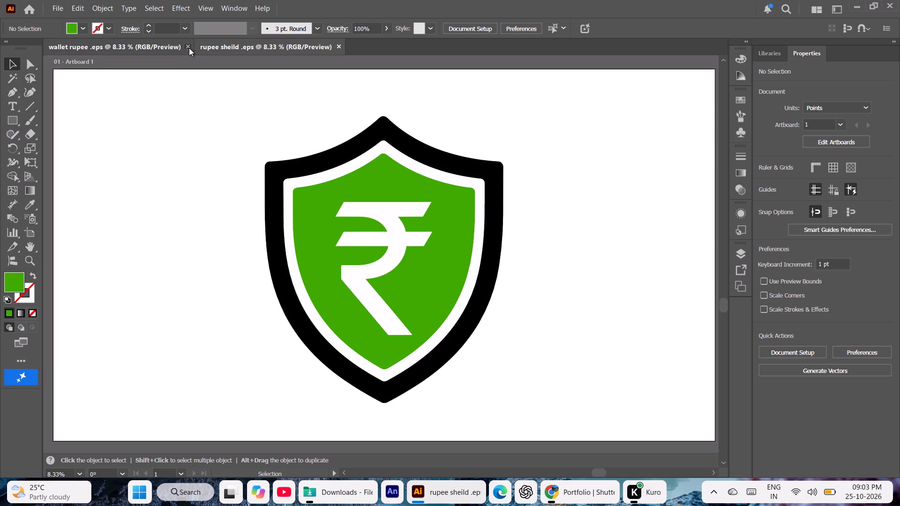
Create a new 1920 x 1080 pt RGB document from the recent preset.
click(55, 7)
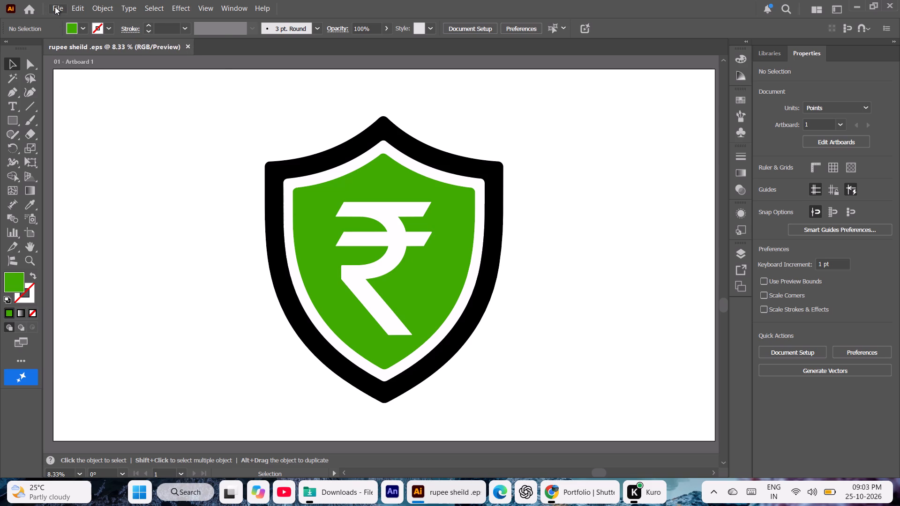
click(71, 21)
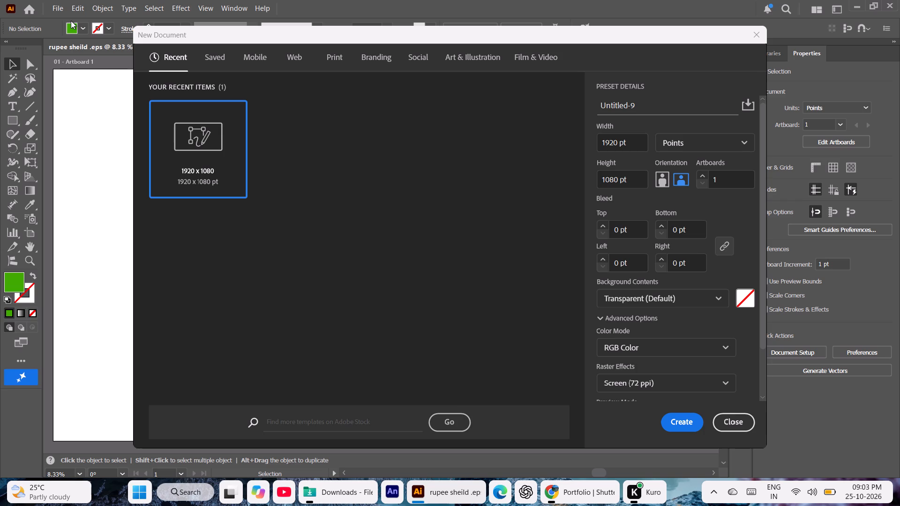
key(Return)
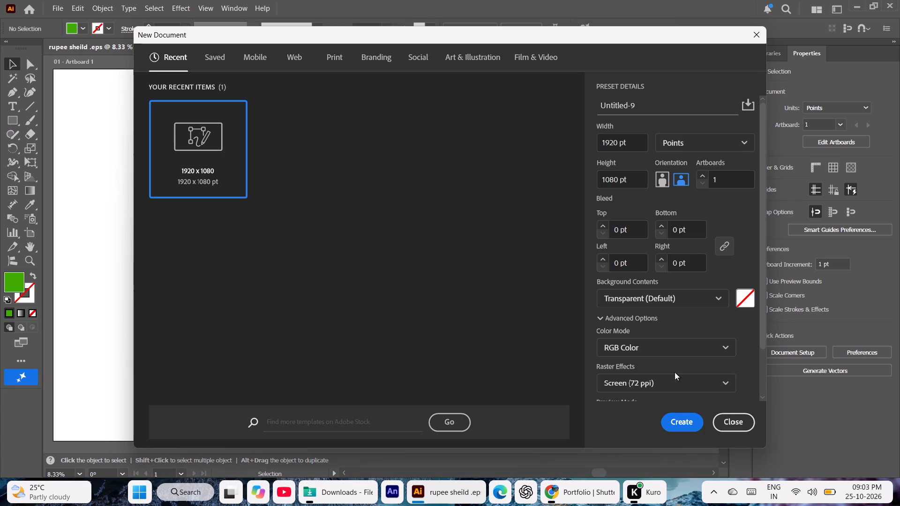
click(682, 413)
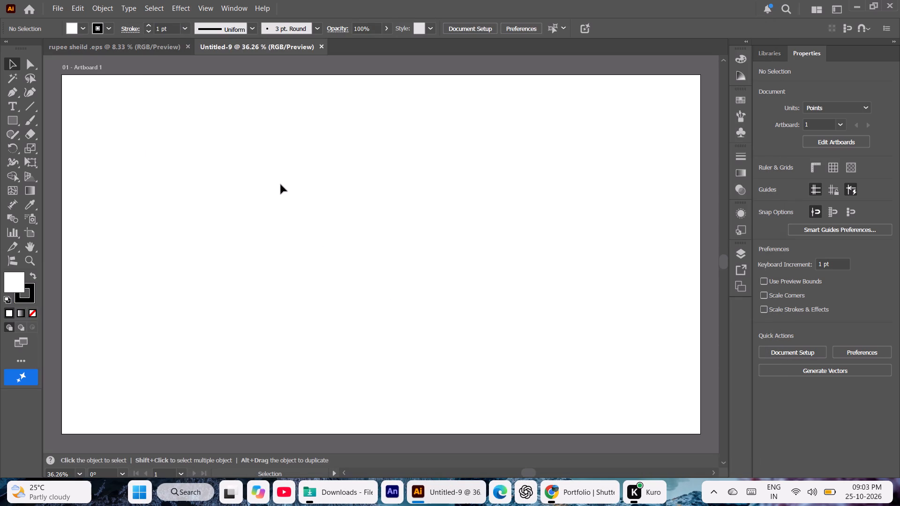
Close the saved "rupee sheild" document, keeping the new blank document open.
click(187, 48)
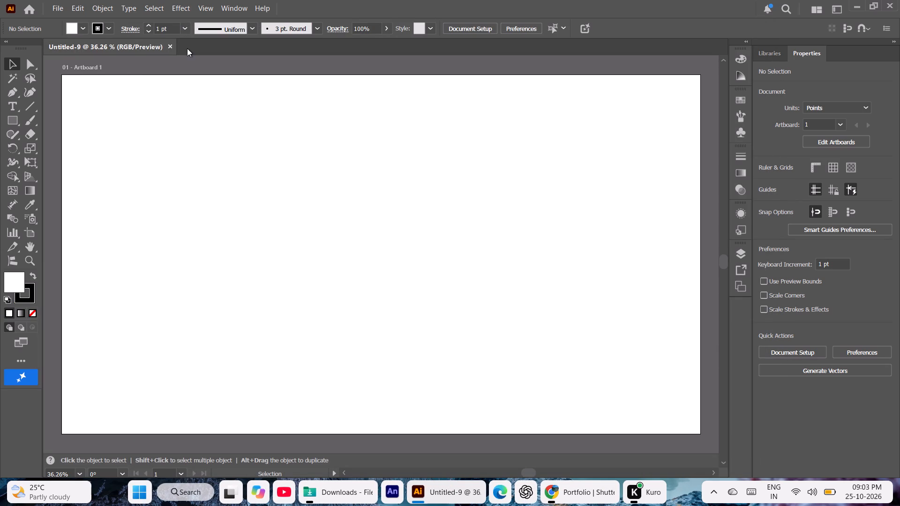
Switch to File Explorer and delete the used shield source PNG from the Downloads folder.
click(329, 495)
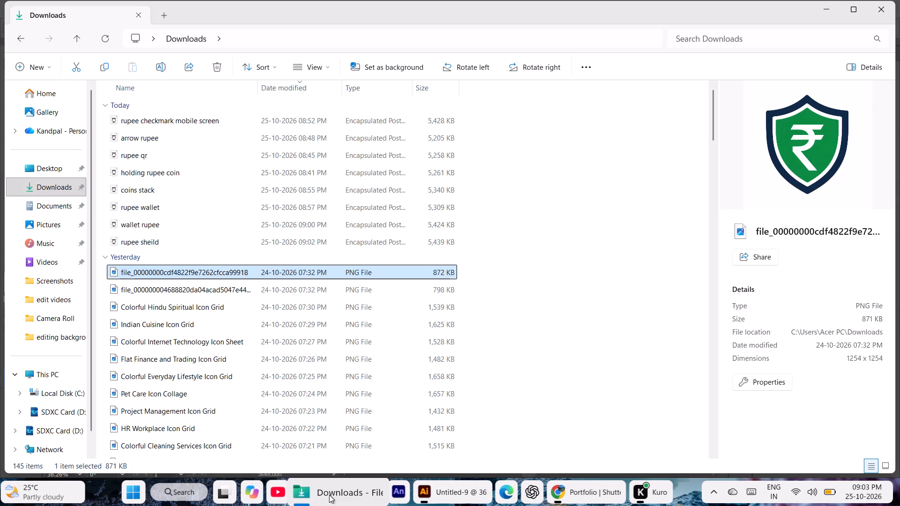
click(217, 69)
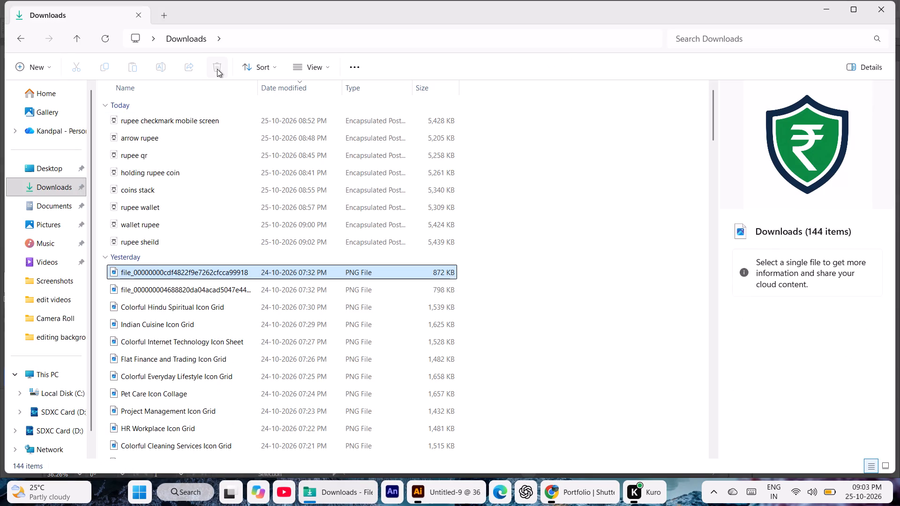
Place the pink rupee piggy bank PNG from Downloads onto the artboard of the new Illustrator document.
click(199, 271)
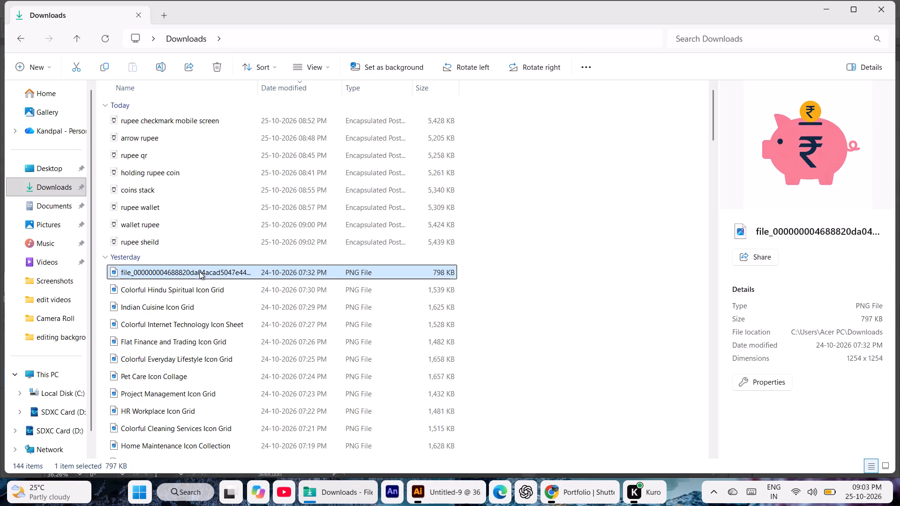
drag(199, 271, 451, 477)
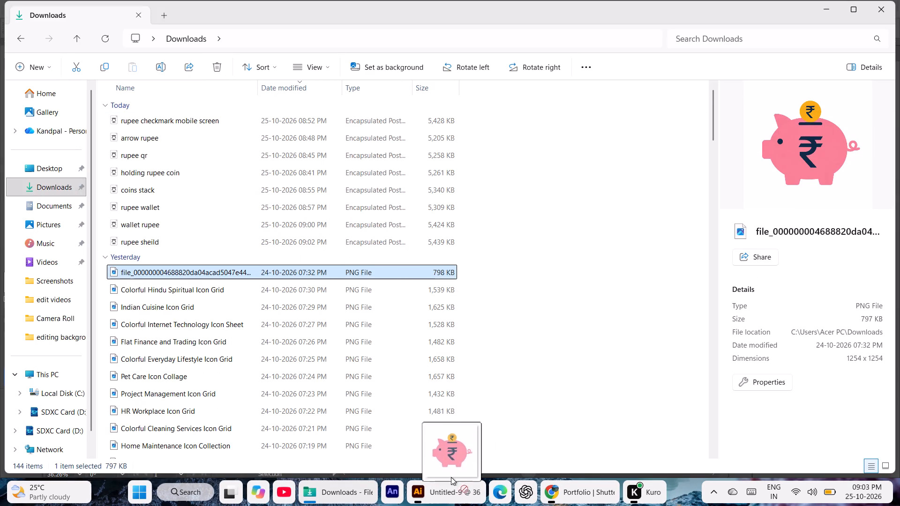
drag(451, 477, 352, 269)
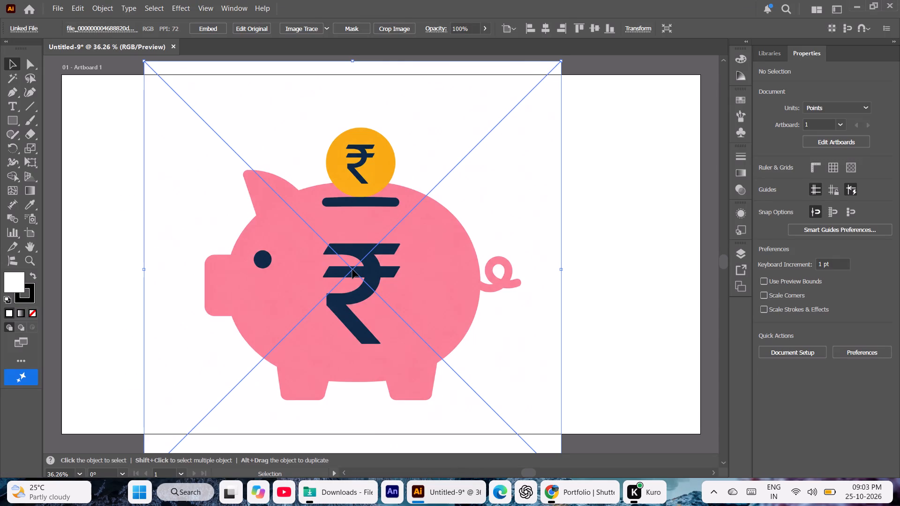
Run Image Trace on the placed piggy bank image with the Low Fidelity Photo preset.
click(232, 11)
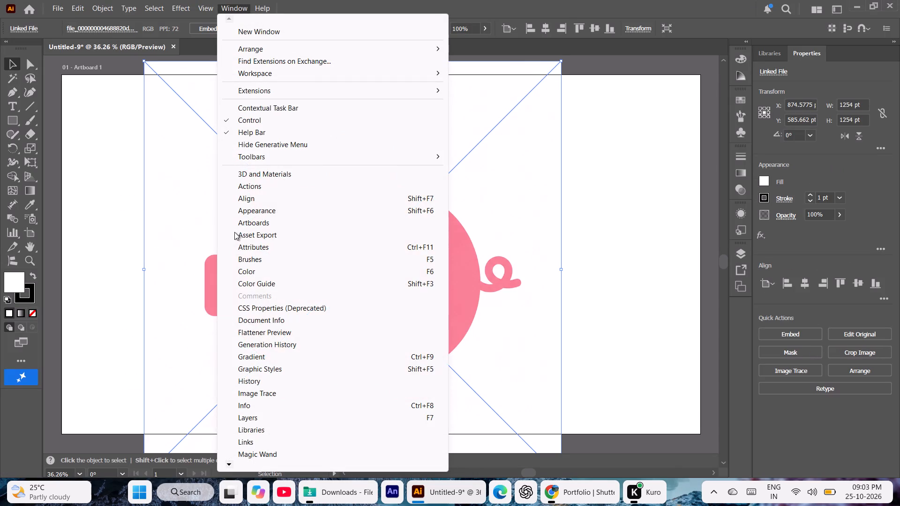
click(269, 392)
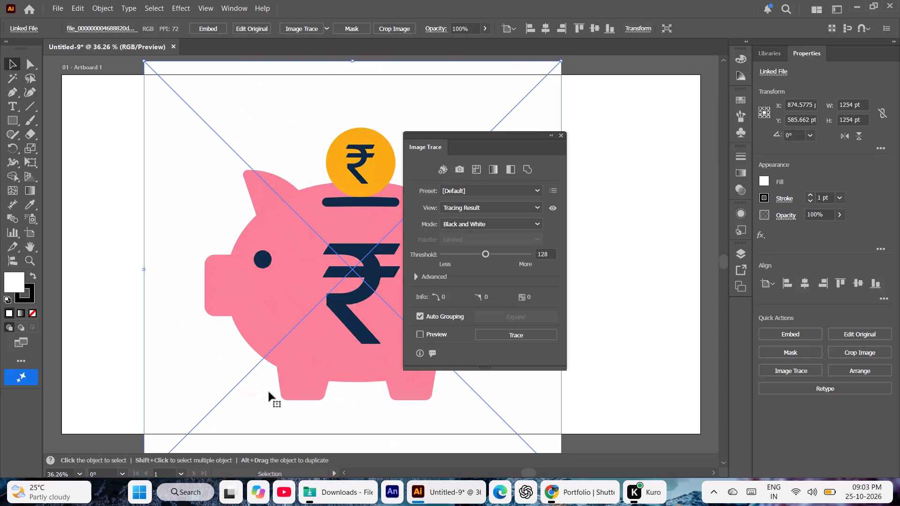
click(529, 190)
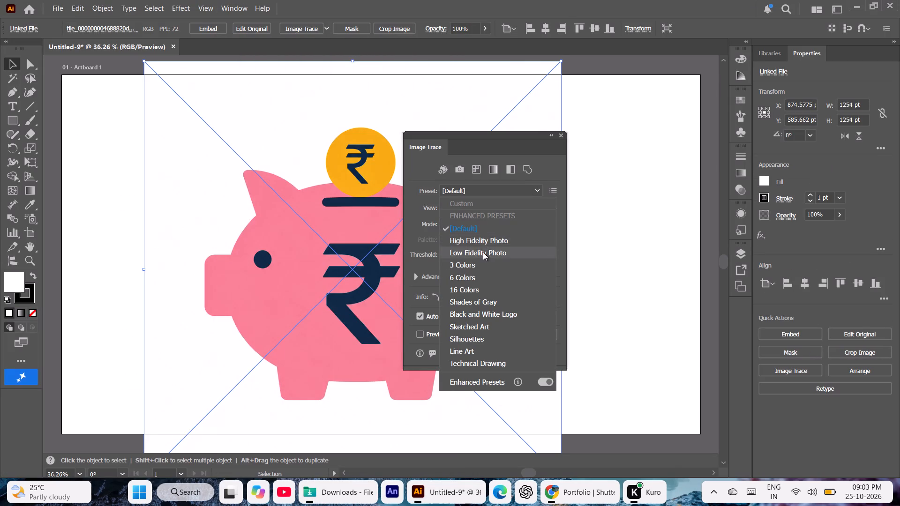
click(484, 251)
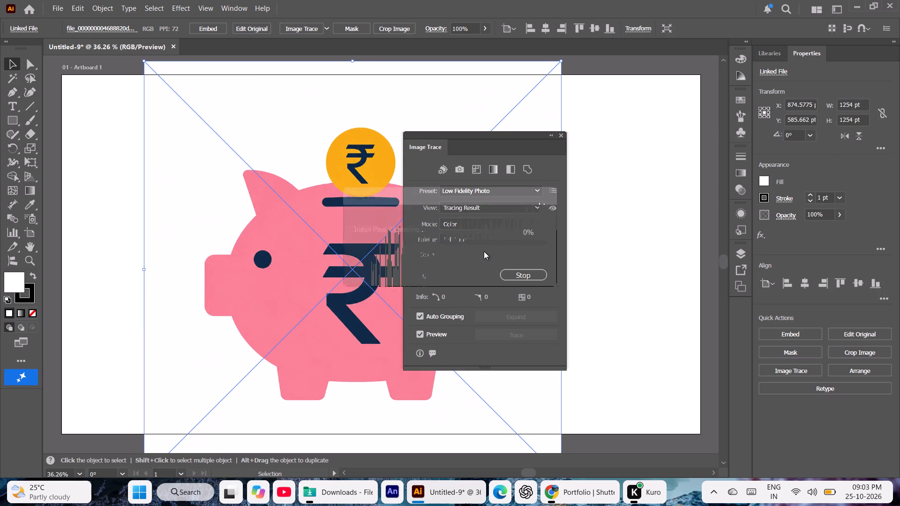
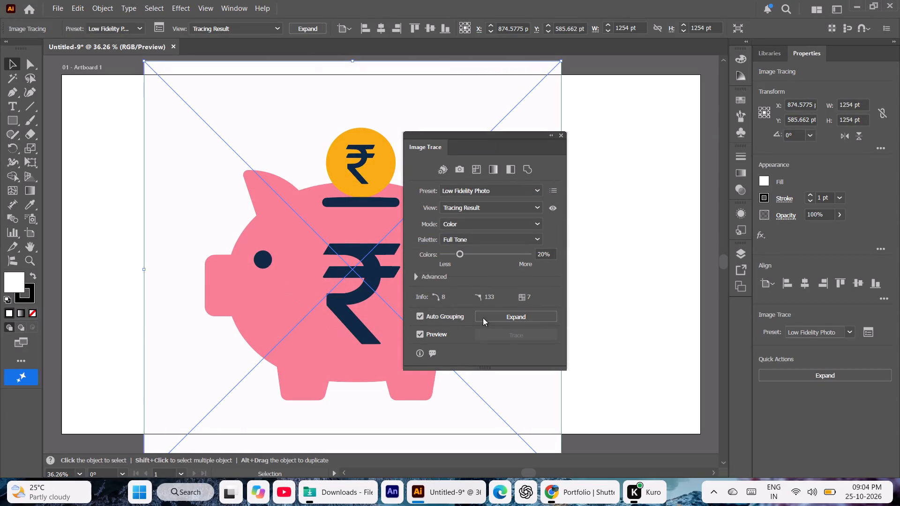
Expand the piggy bank tracing into editable paths and ungroup all of its shapes.
click(500, 317)
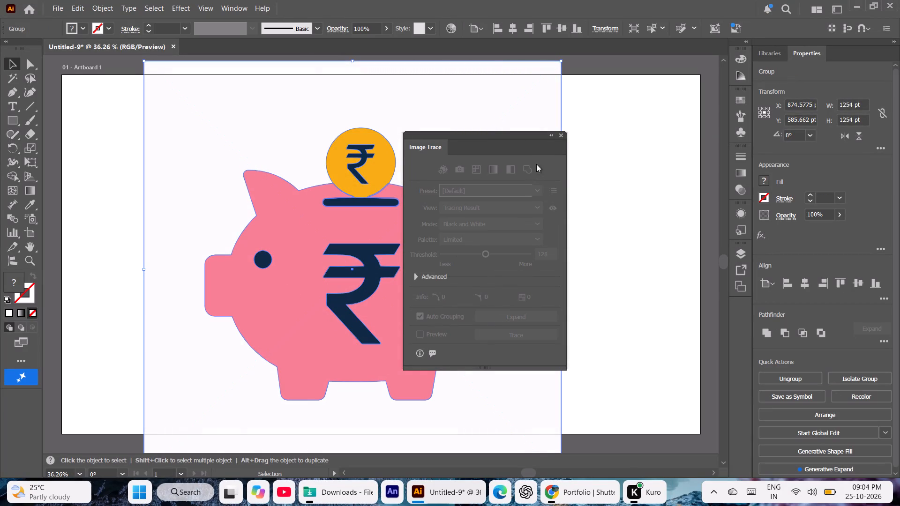
click(562, 134)
right_click(517, 132)
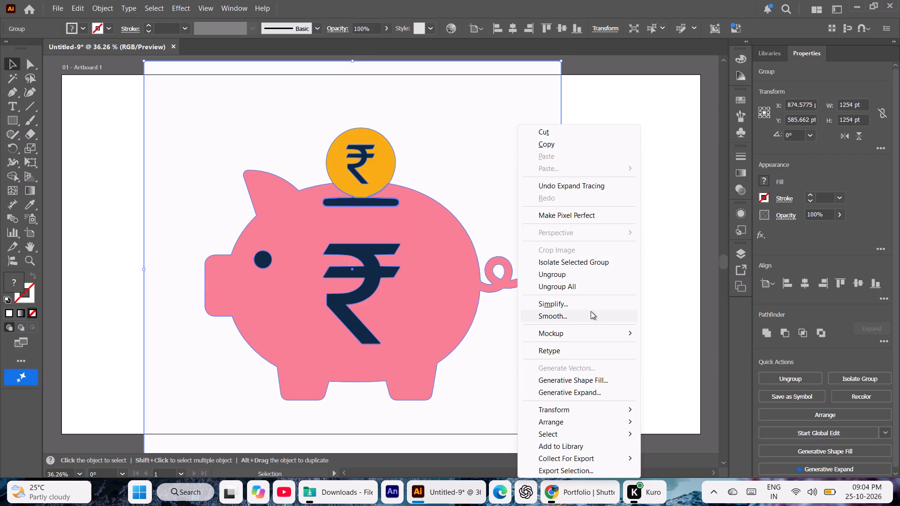
click(579, 284)
click(619, 288)
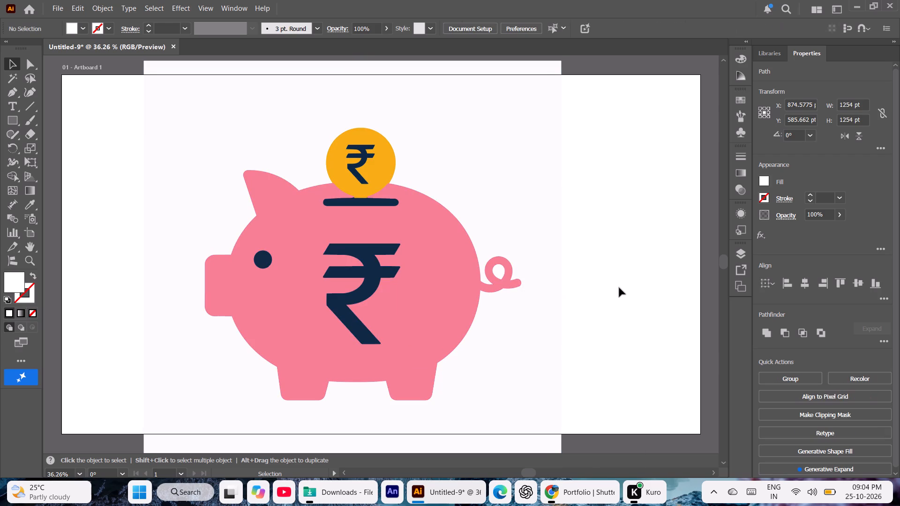
Delete the off-white background square behind the piggy bank.
click(482, 211)
key(Delete)
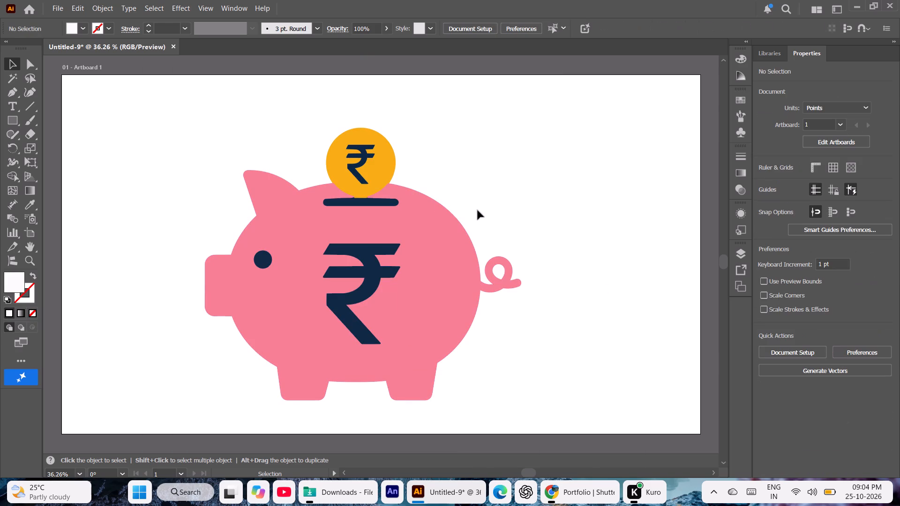
Change the coin's orange fill to the bright yellow from the recent colors.
click(376, 166)
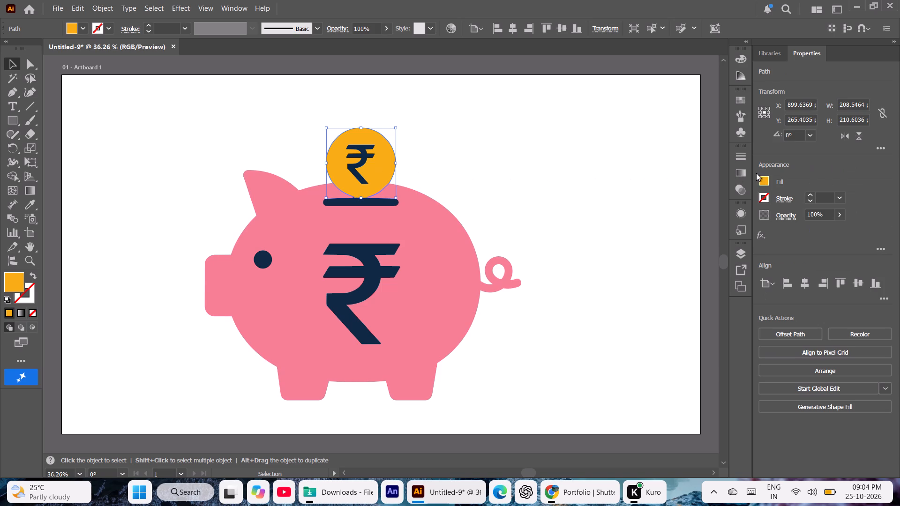
click(764, 178)
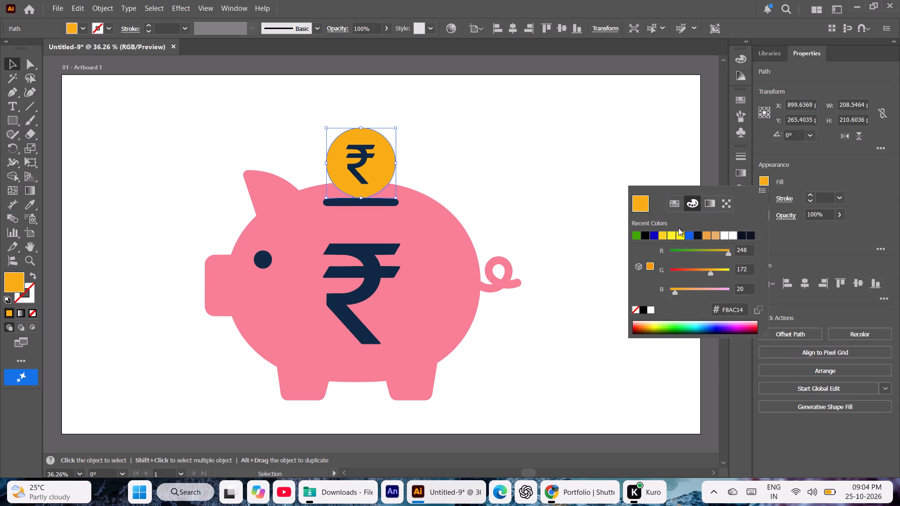
click(680, 233)
double_click(545, 177)
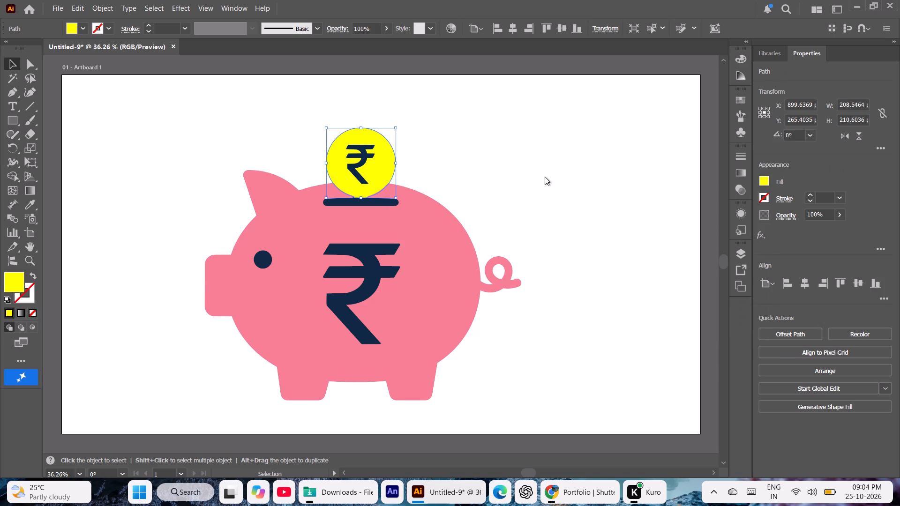
Fill the large rupee symbol on the pig's body with black from the recent colors.
click(397, 201)
click(667, 172)
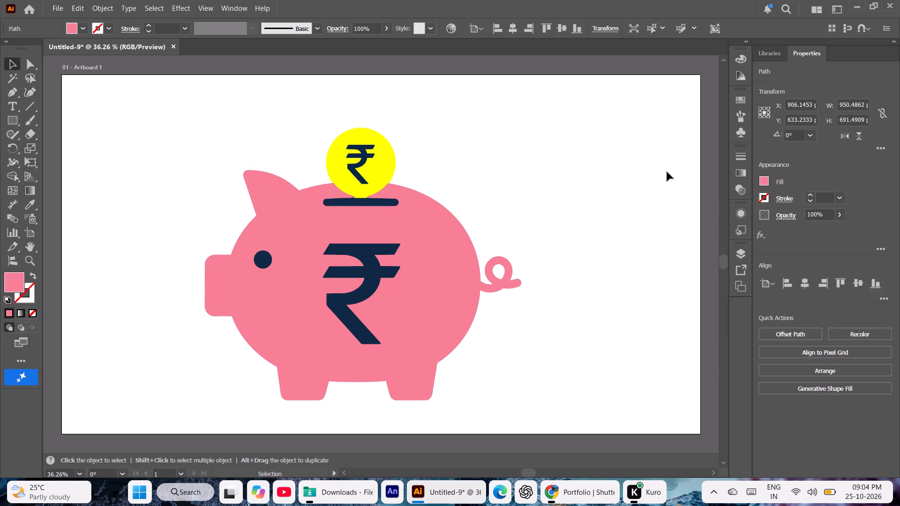
click(375, 280)
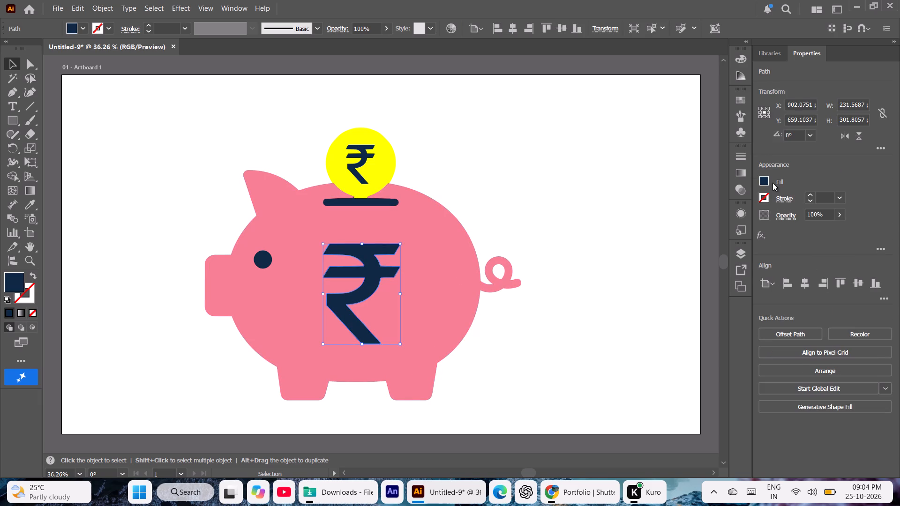
click(763, 182)
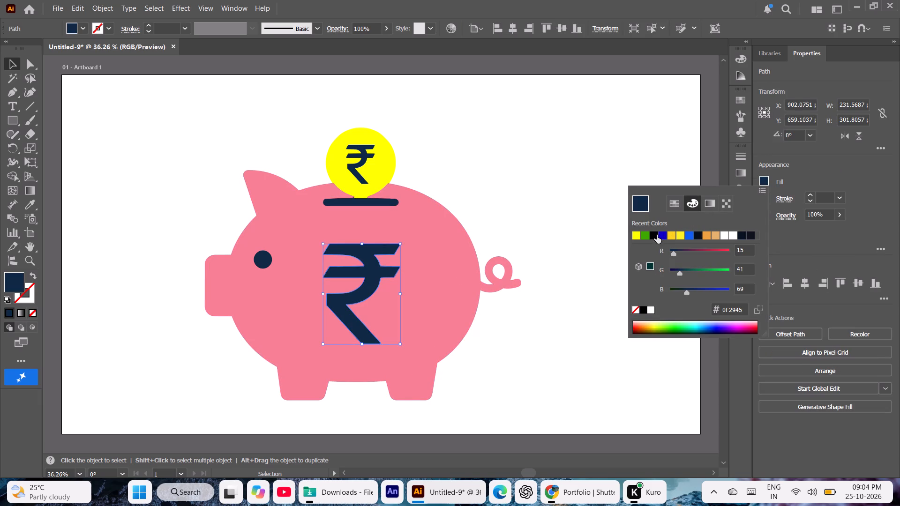
click(653, 235)
double_click(533, 190)
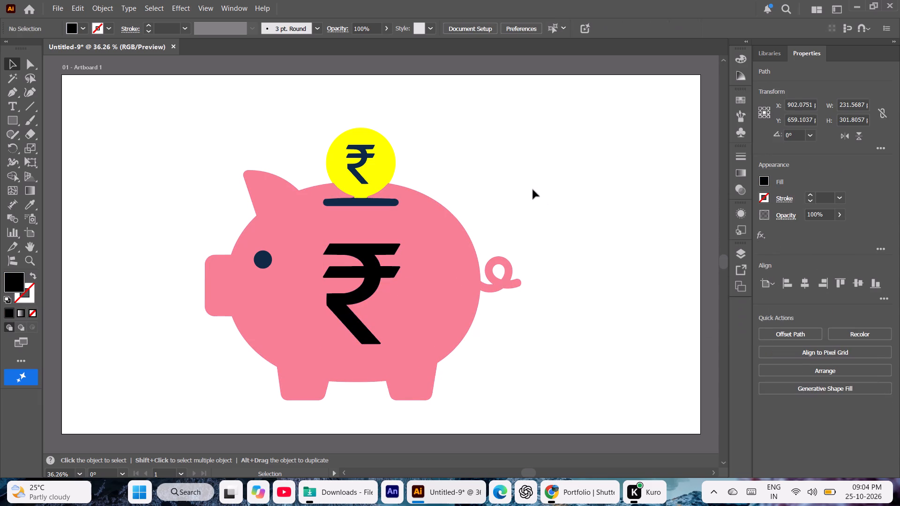
Recolor the coin slot, the pig's eye and the coin's rupee symbol black by sampling the large rupee symbol with the Eyedropper.
click(391, 202)
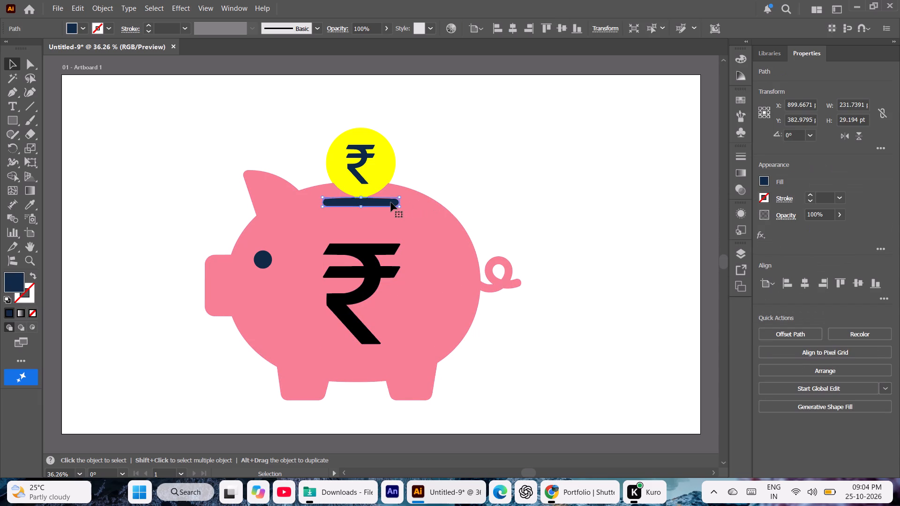
shift+click(257, 266)
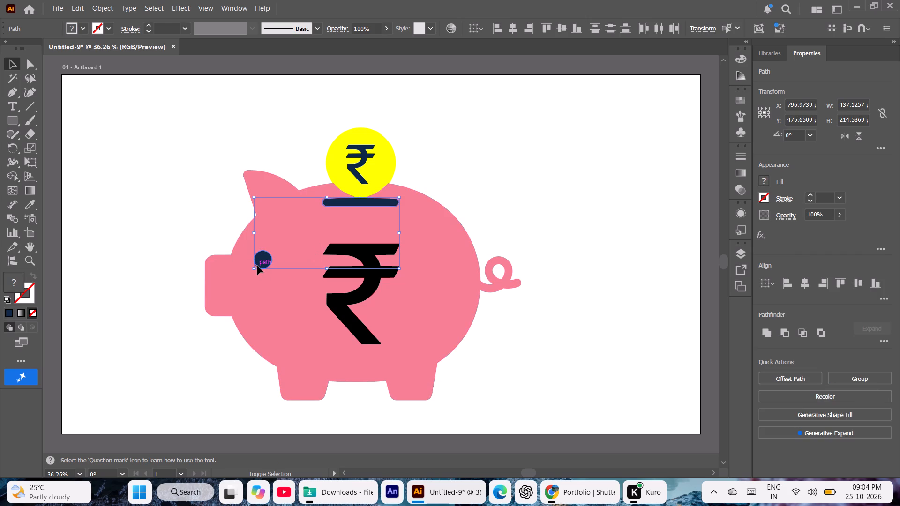
shift+click(363, 158)
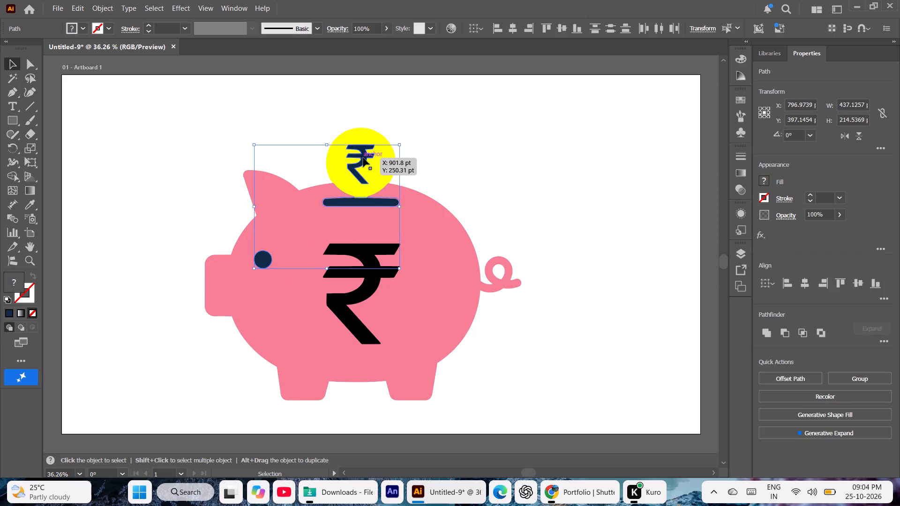
key(i)
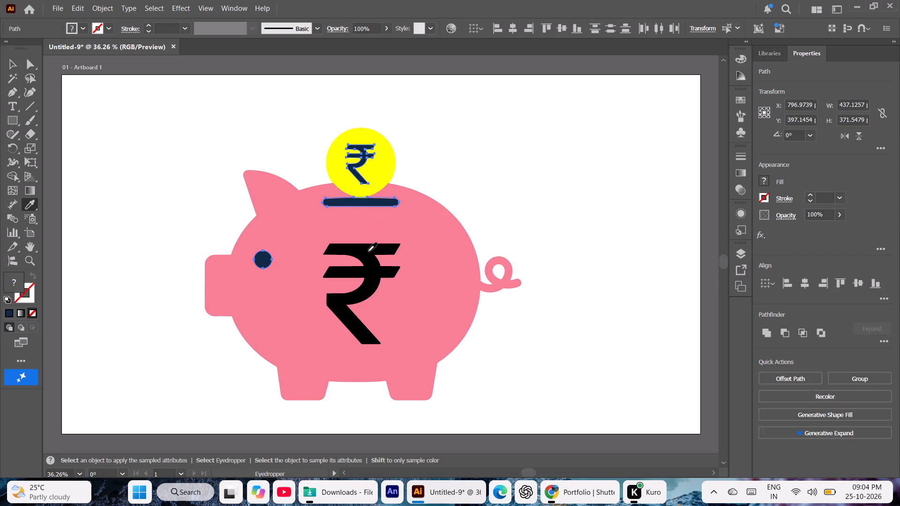
click(369, 252)
click(19, 66)
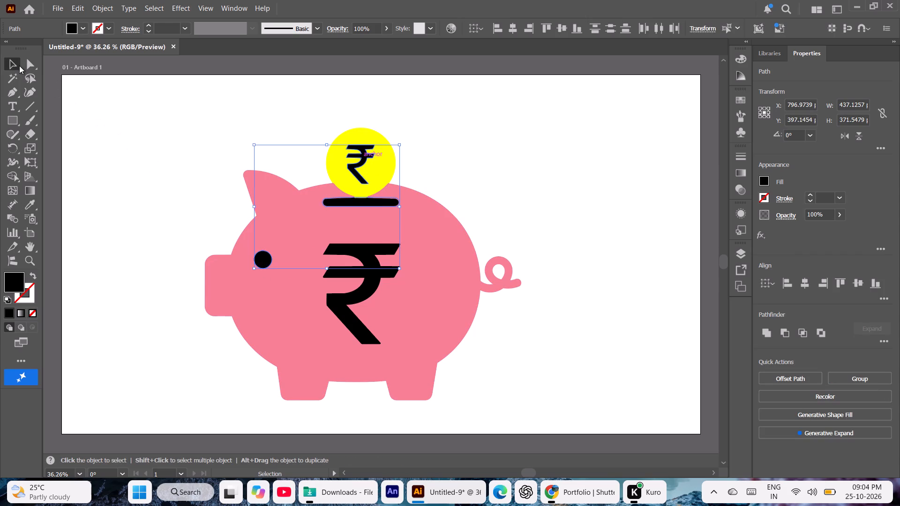
click(100, 174)
Change the pig body's fill to the muted mauve pink BF6193 by adjusting its RGB values to 191, 97, 147.
click(461, 289)
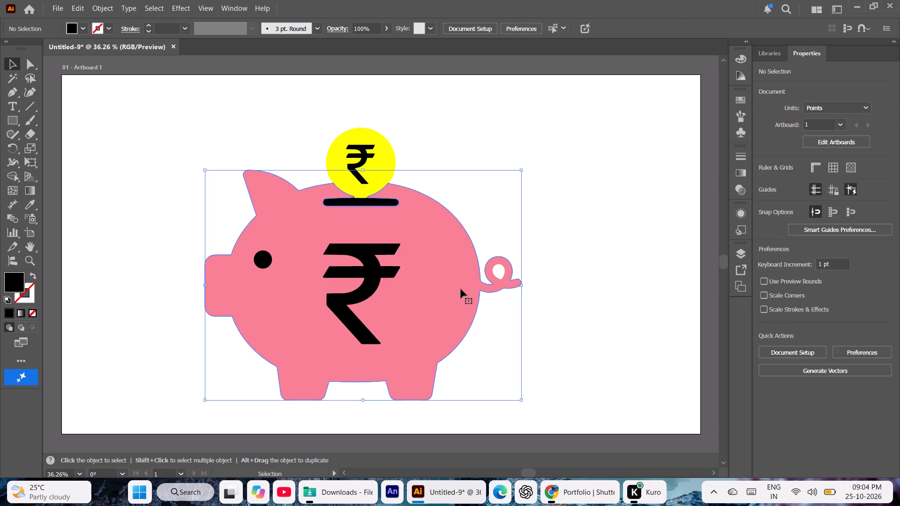
click(766, 185)
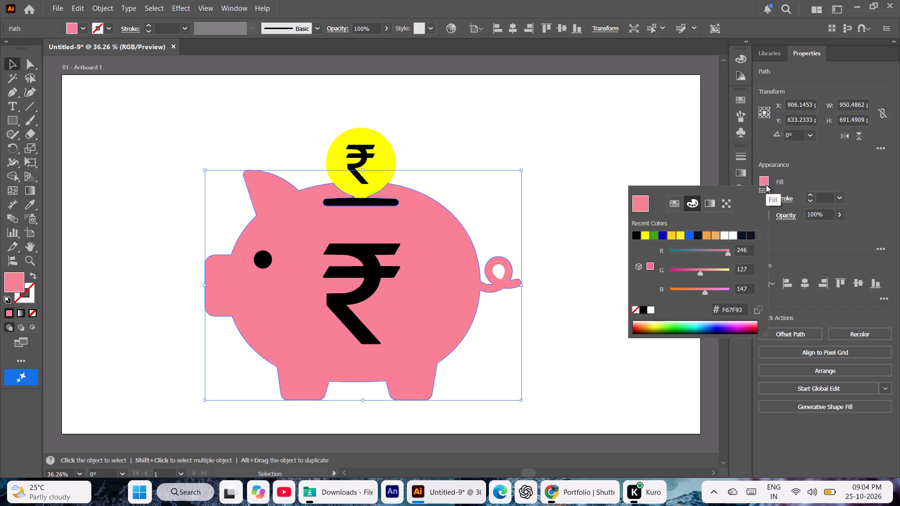
click(693, 271)
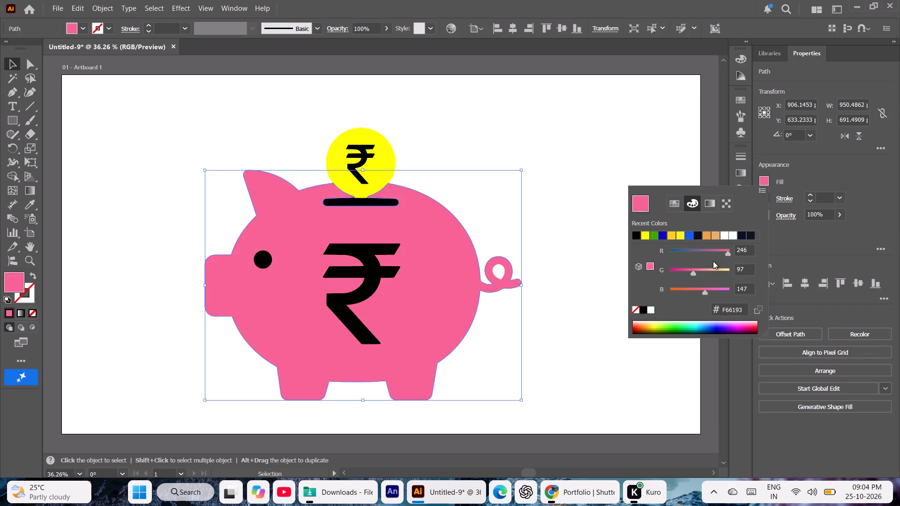
click(716, 250)
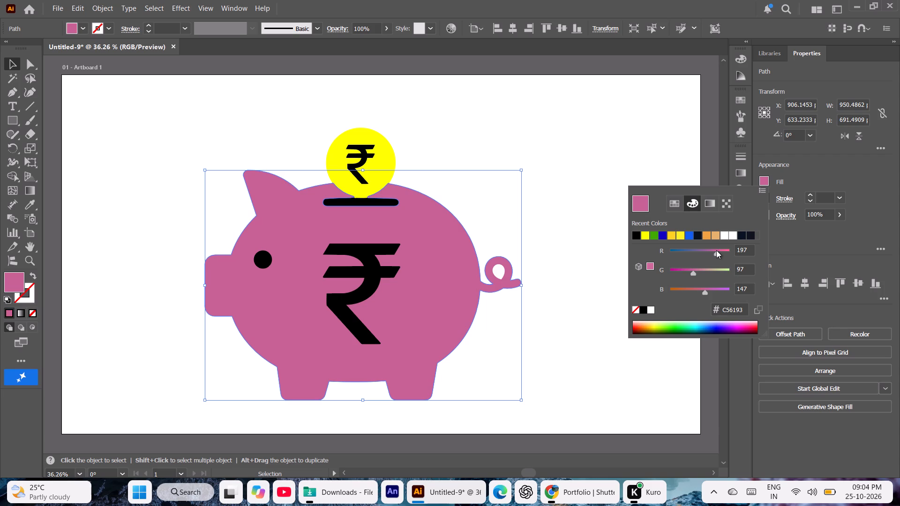
click(722, 250)
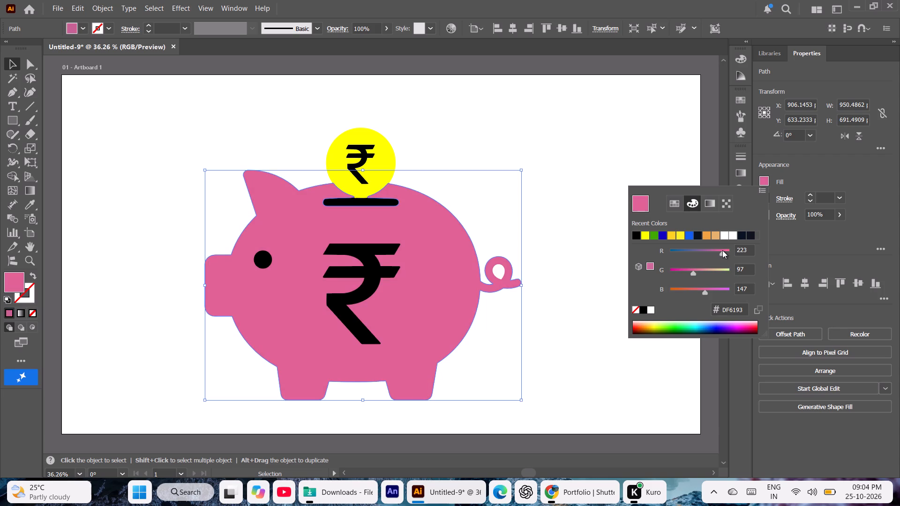
click(715, 251)
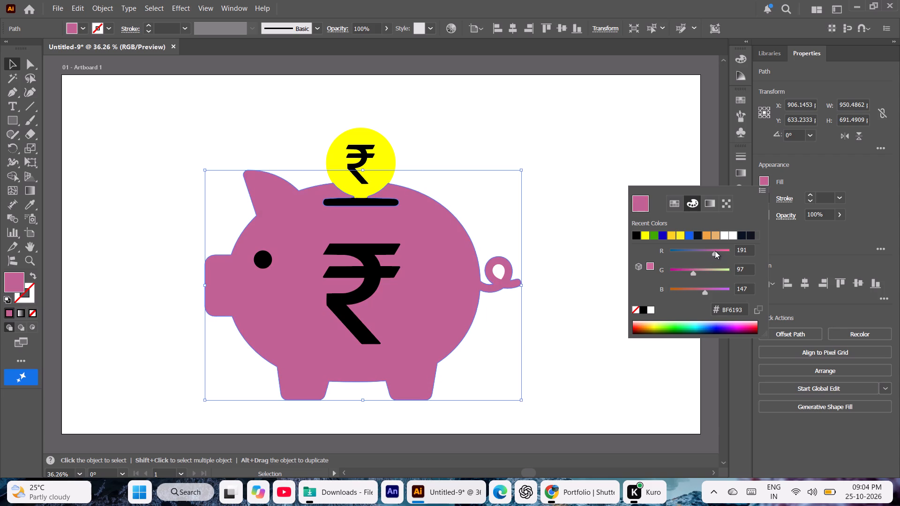
double_click(553, 142)
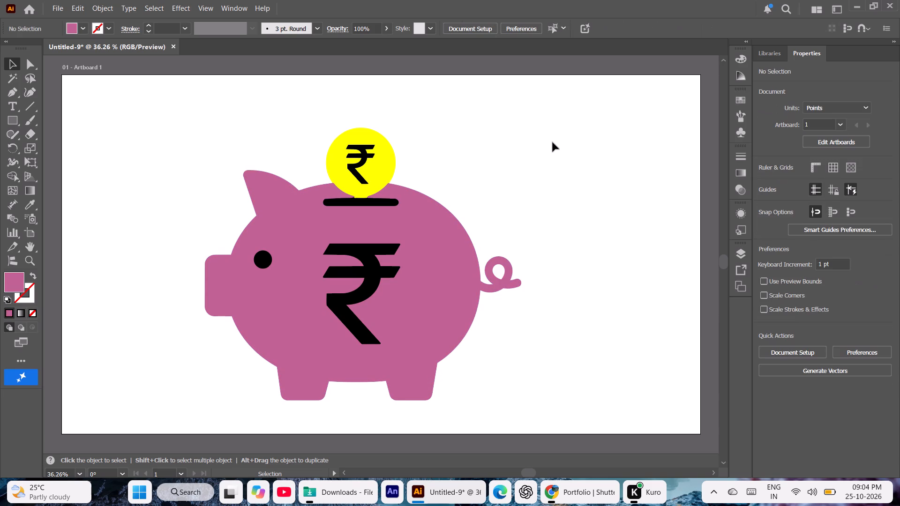
Enlarge the artboard proportionally from its top-left corner to about 8589 x 4831 pt.
key(ctrl+minus)
key(ctrl+minus)
key(ctrl+minus)
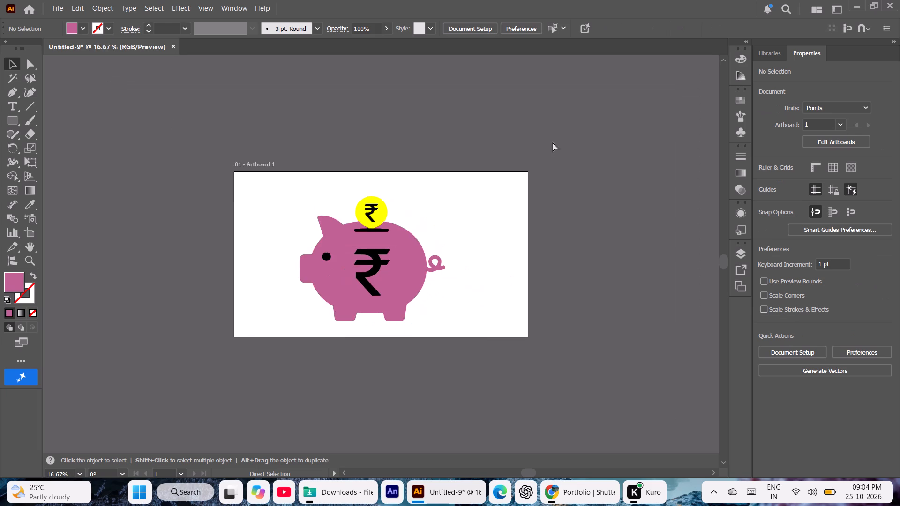
key(ctrl+minus)
key(ctrl+minus)
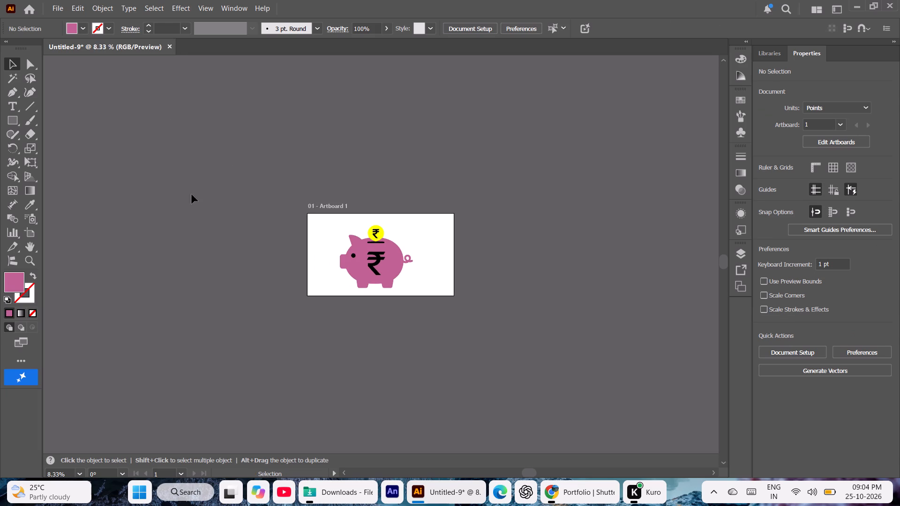
click(29, 243)
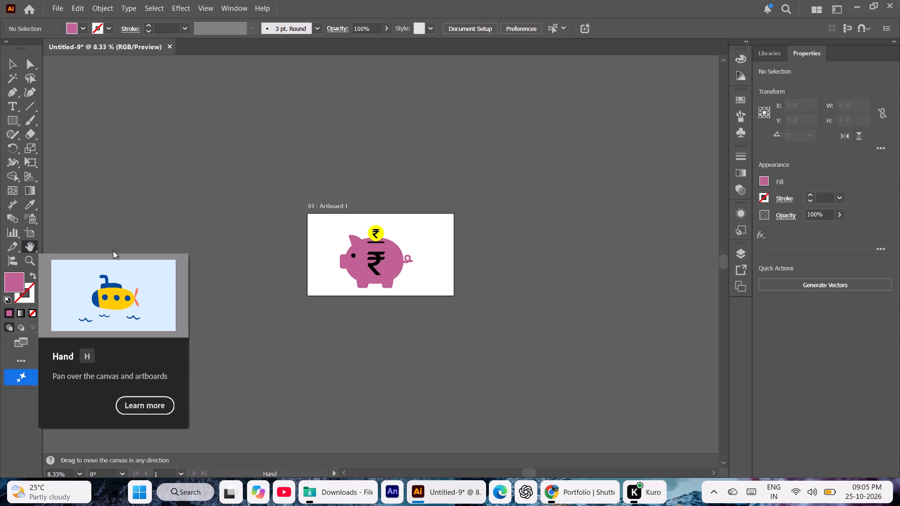
drag(330, 224, 71, 79)
click(33, 231)
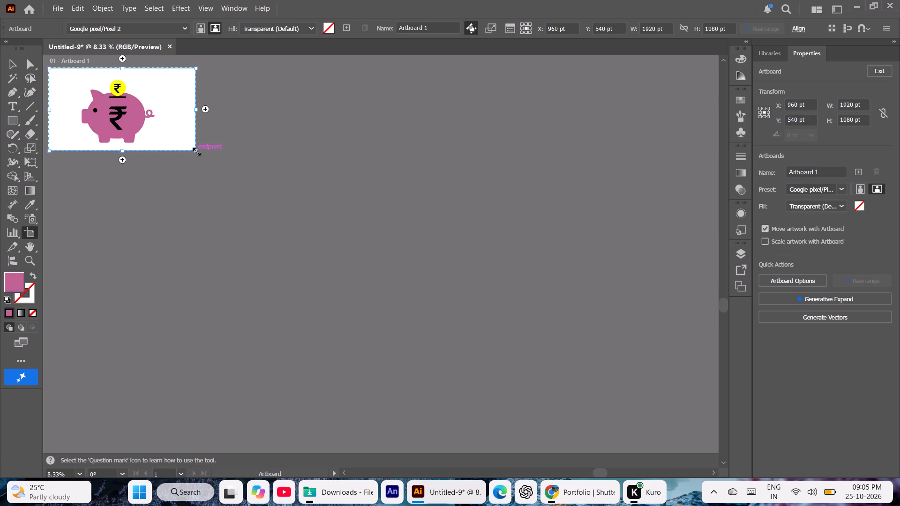
shift+drag(195, 150, 646, 425)
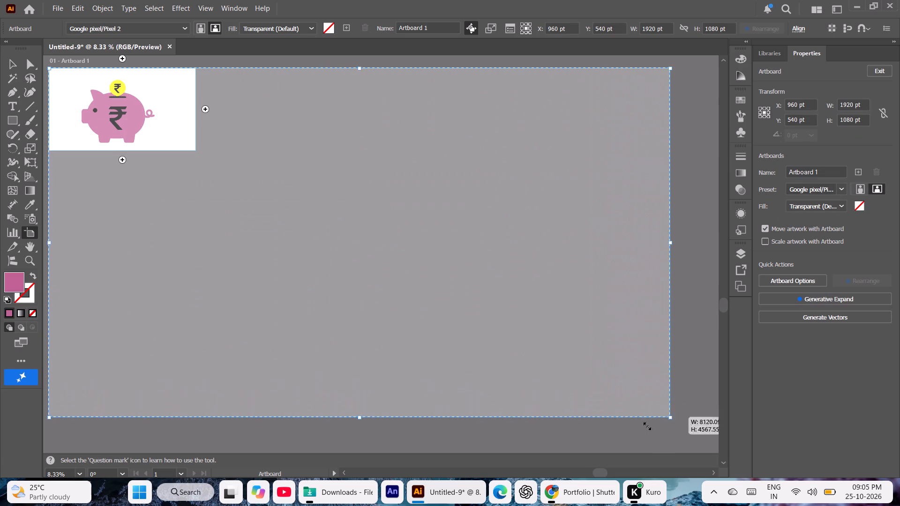
shift+drag(646, 425, 667, 437)
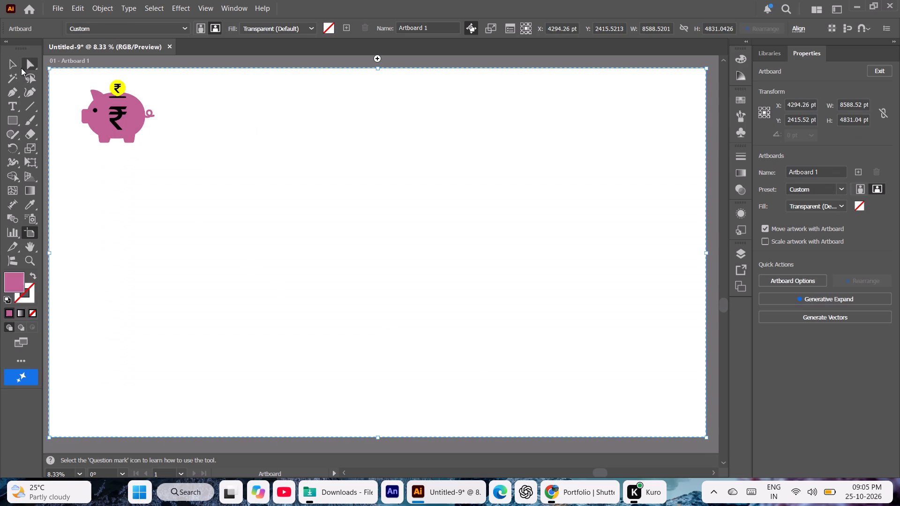
Scale all the piggy bank artwork up proportionally to about 4177 x 3599 pt and move it to the middle of the artboard.
click(14, 66)
key(ctrl+a)
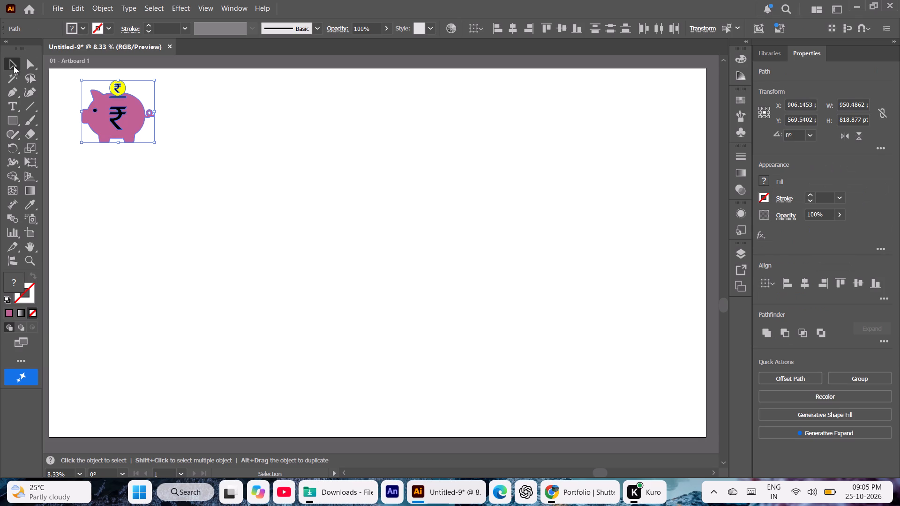
shift+drag(155, 142, 216, 192)
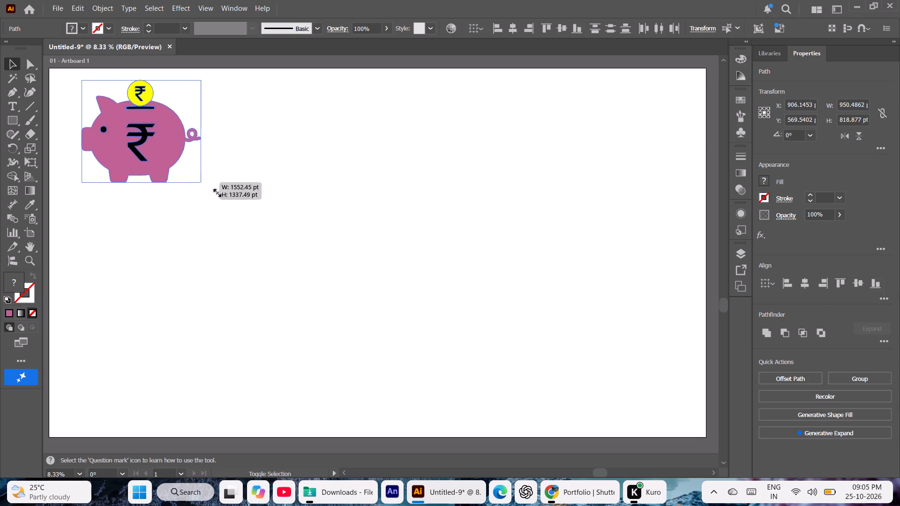
shift+drag(216, 192, 467, 355)
drag(247, 222, 299, 231)
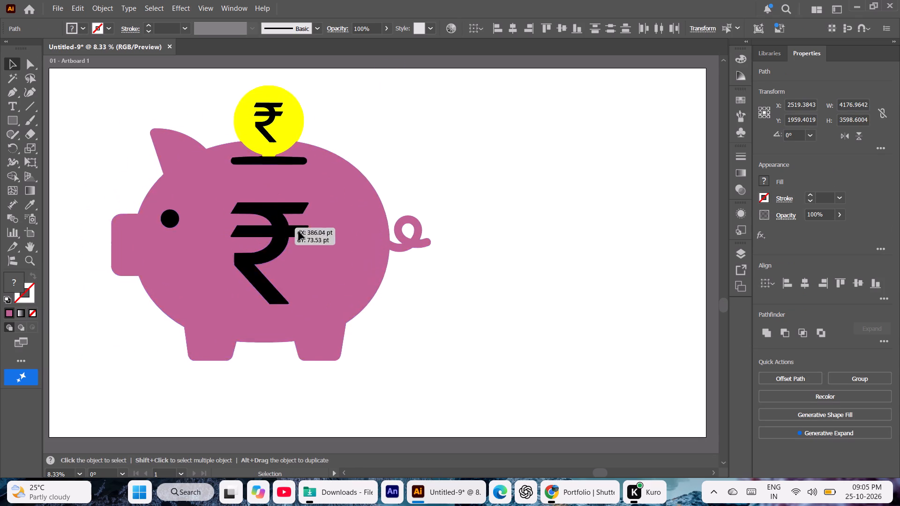
drag(299, 231, 373, 245)
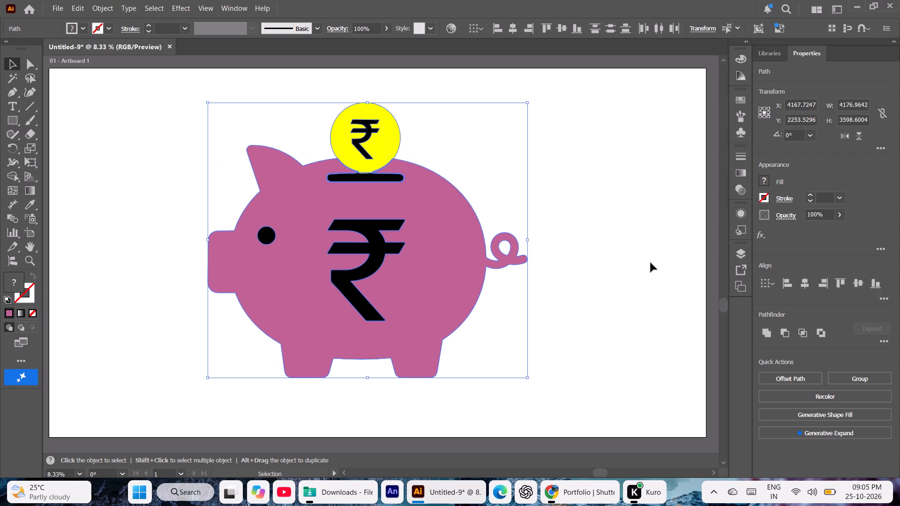
click(603, 245)
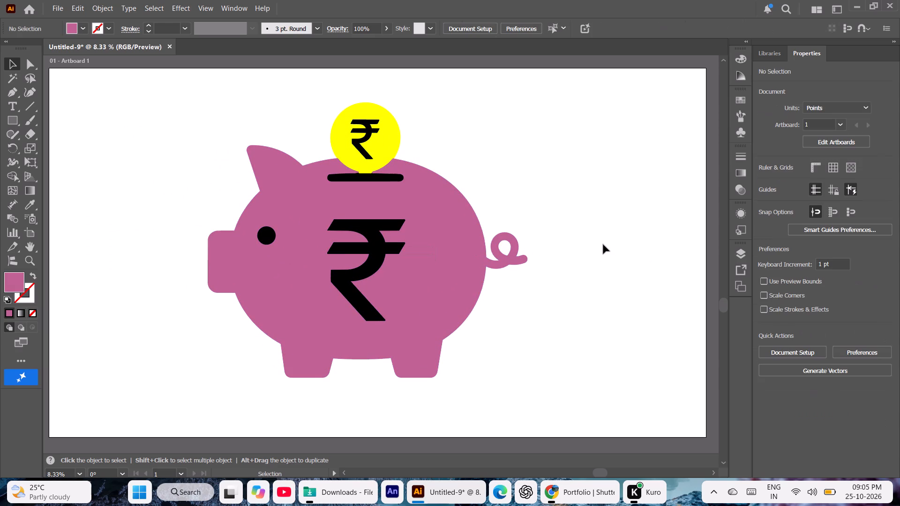
Save the artwork to the Downloads folder as an Illustrator EPS file named "piggy bank", using the Illustrator 10 EPS version.
key(ctrl+s)
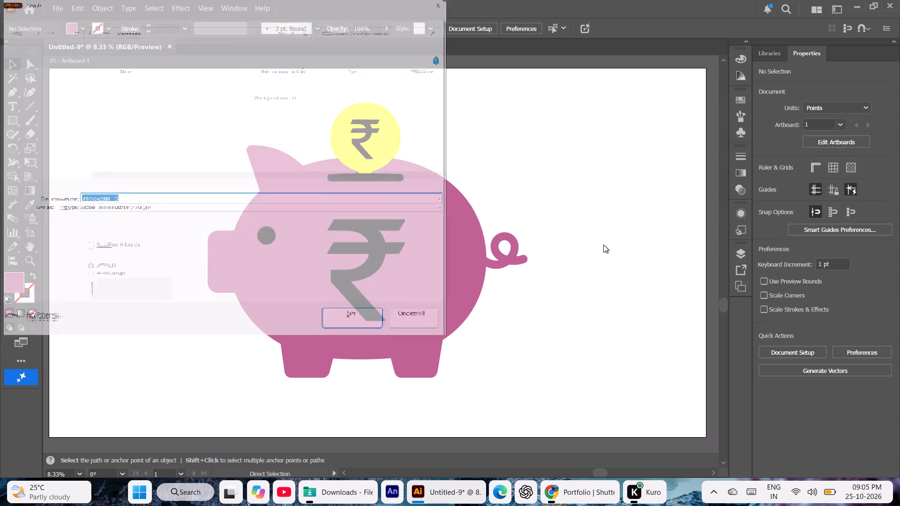
click(55, 136)
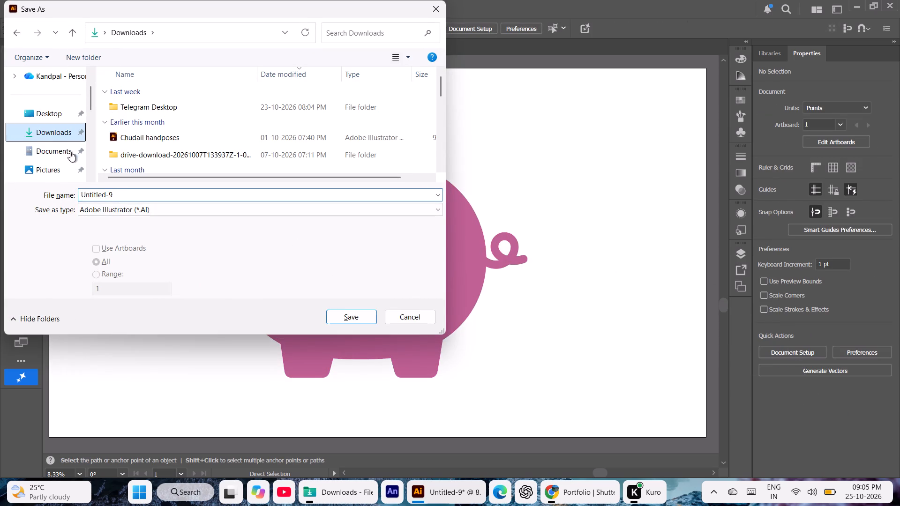
click(118, 201)
key(BackSpace)
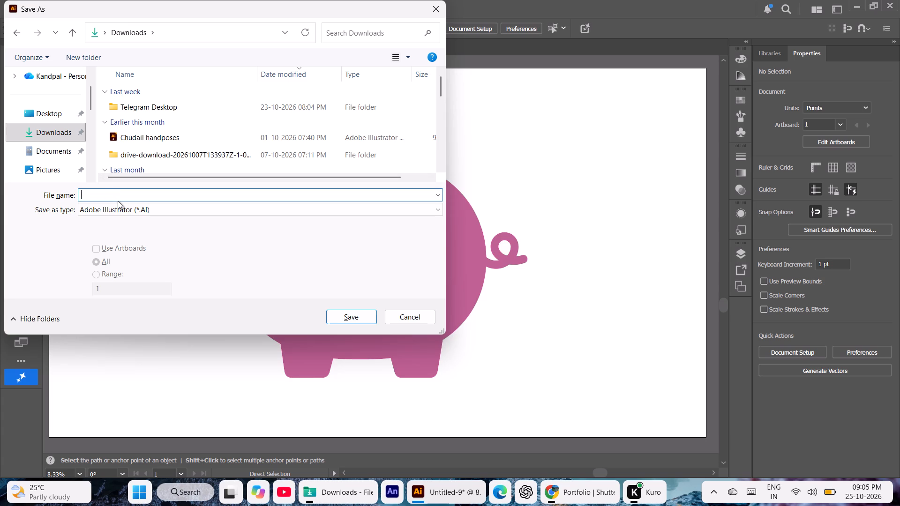
text(piggy)
key(space)
text(bank)
key(space)
click(133, 211)
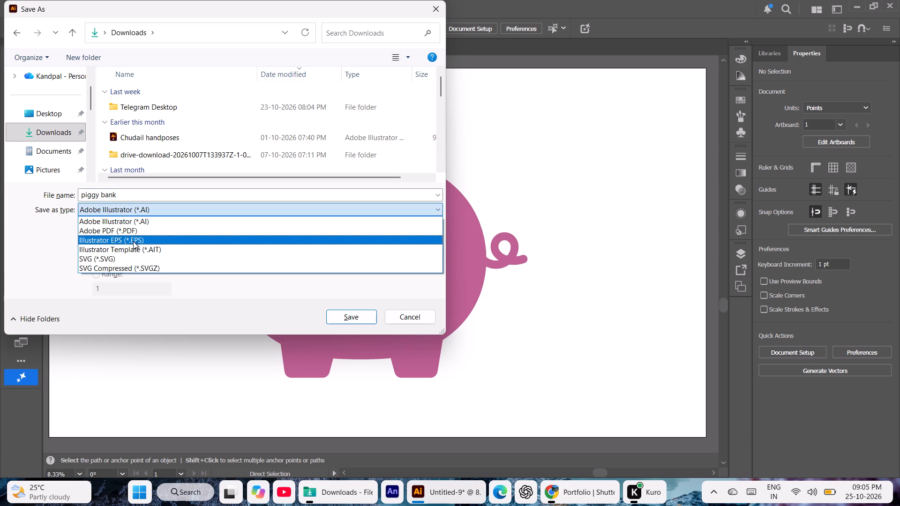
click(133, 241)
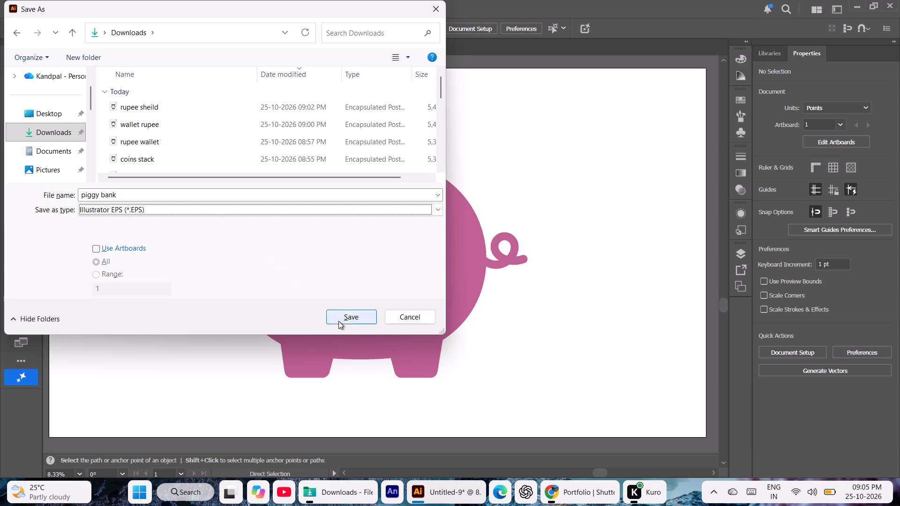
click(338, 321)
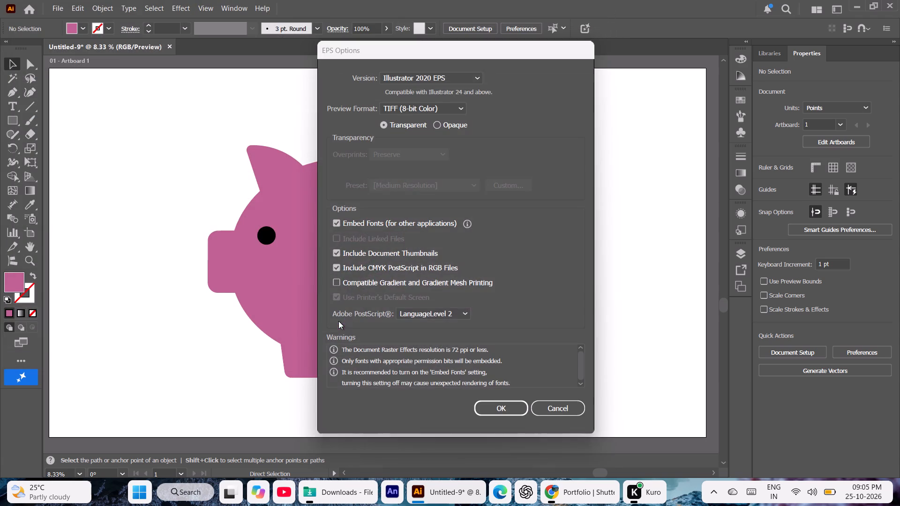
click(455, 82)
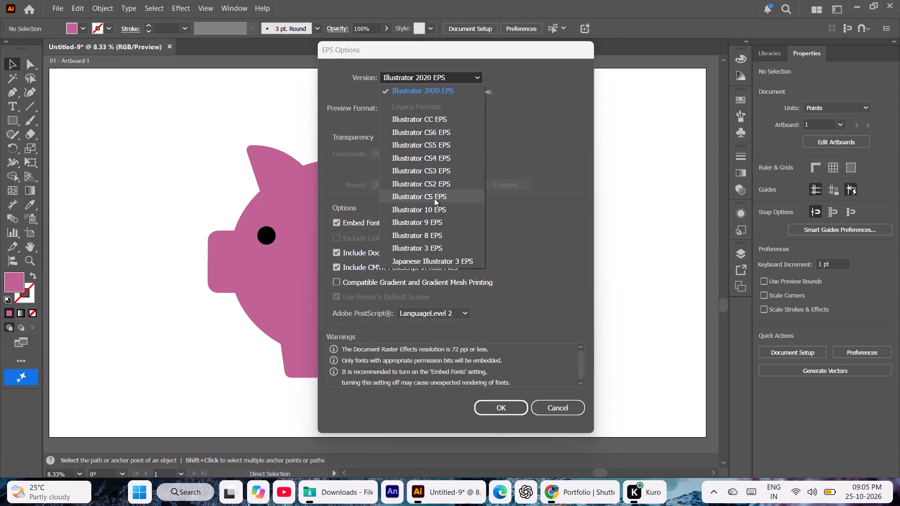
click(436, 208)
key(Return)
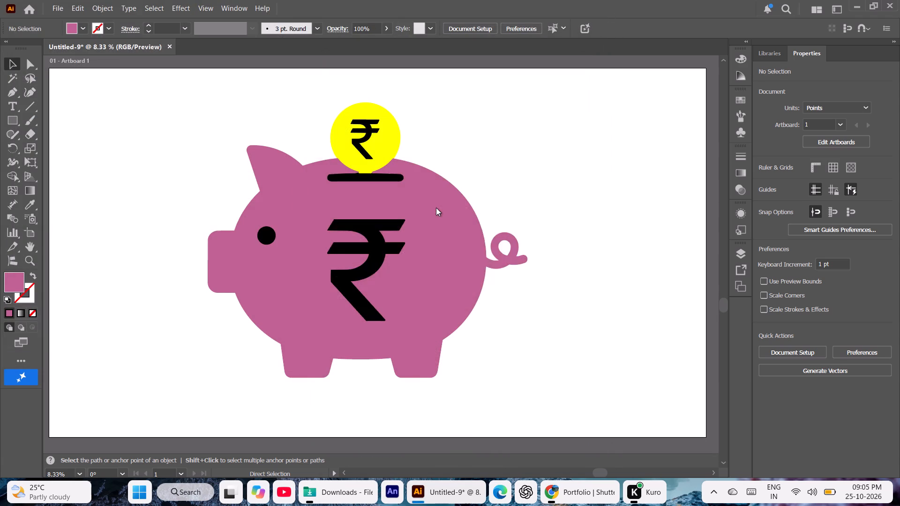
key(Return)
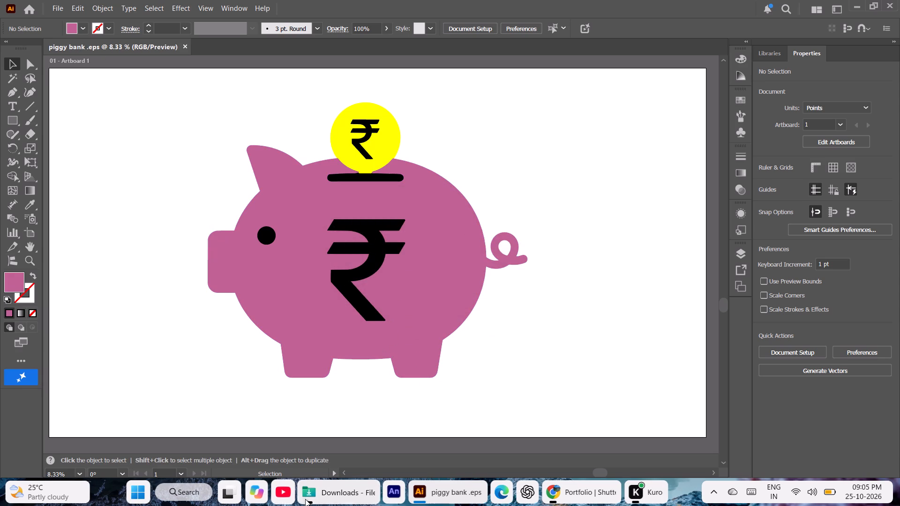
Switch to File Explorer and delete the piggy bank source PNG from the Downloads folder.
click(318, 496)
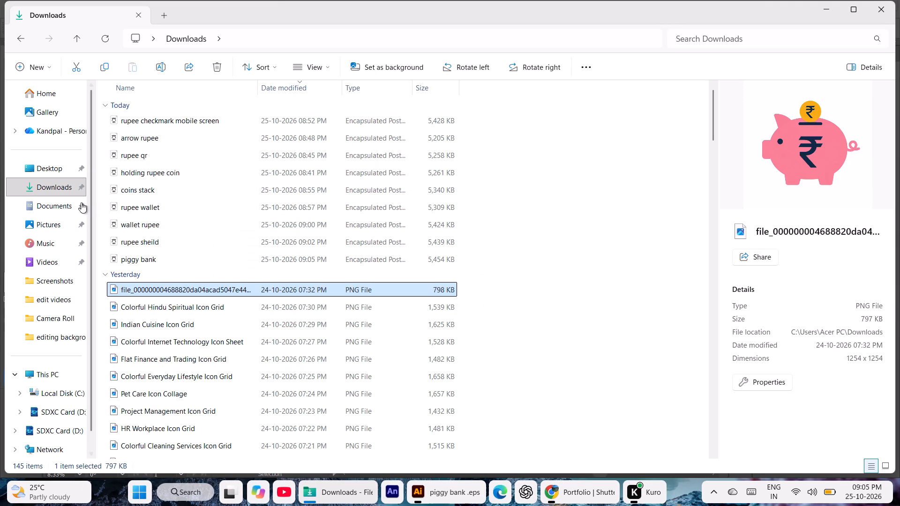
click(55, 208)
click(53, 191)
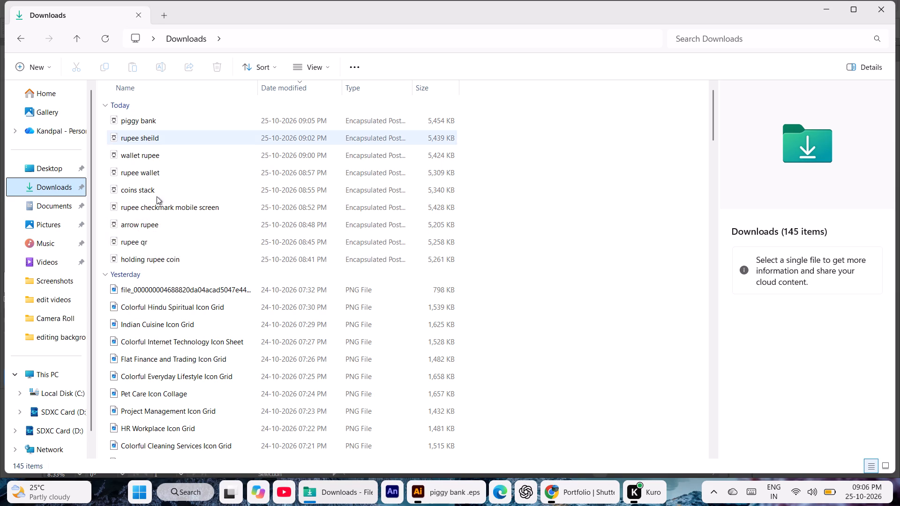
click(188, 291)
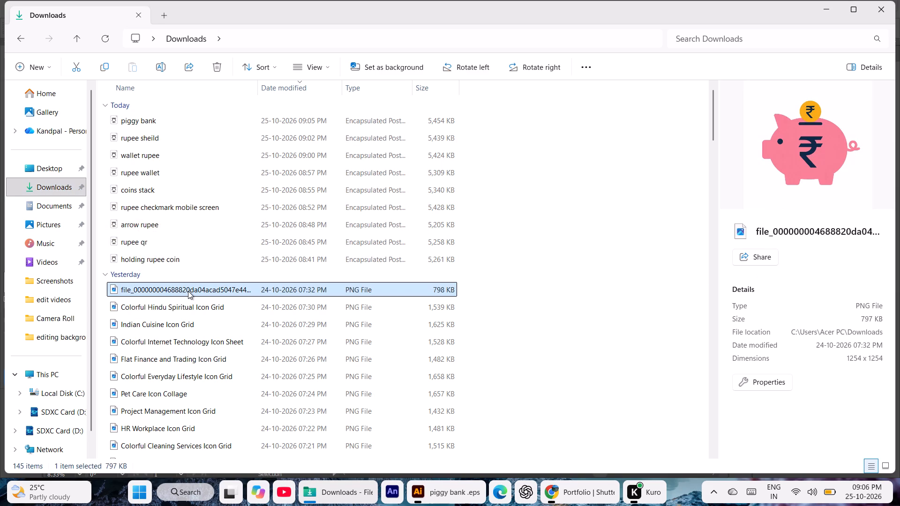
click(213, 69)
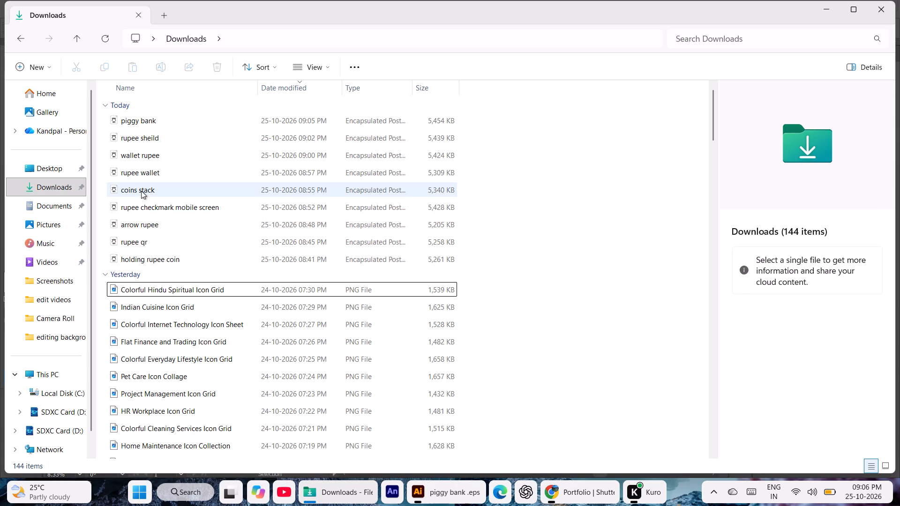
Preview the Colorful Hindu Spiritual Icon Grid and Indian Cuisine Icon Grid images.
click(165, 290)
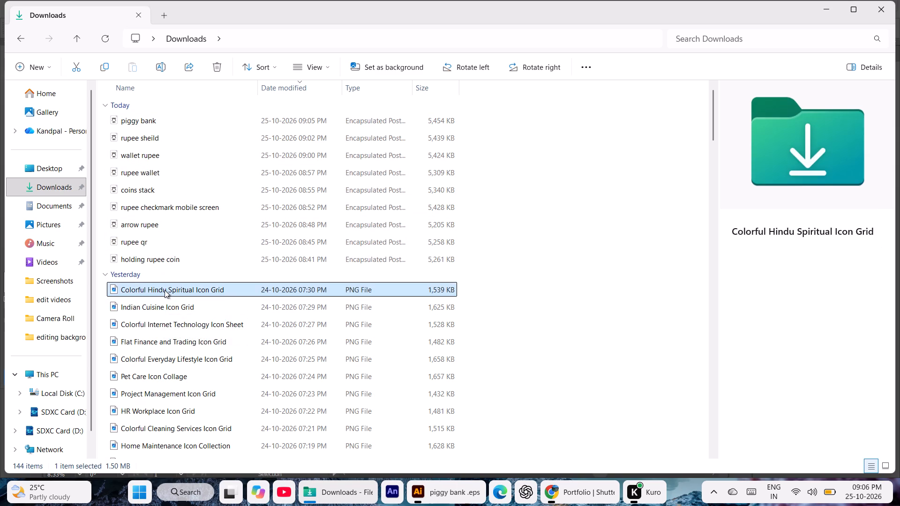
click(165, 307)
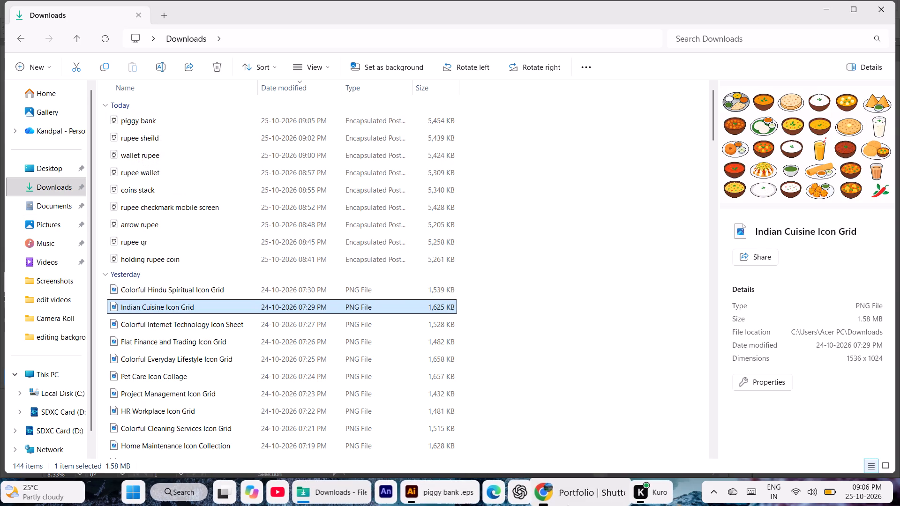
Switch to Adobe Stock in Chrome and open the contributor dashboard, saving the pending changes to the uploaded files.
click(551, 502)
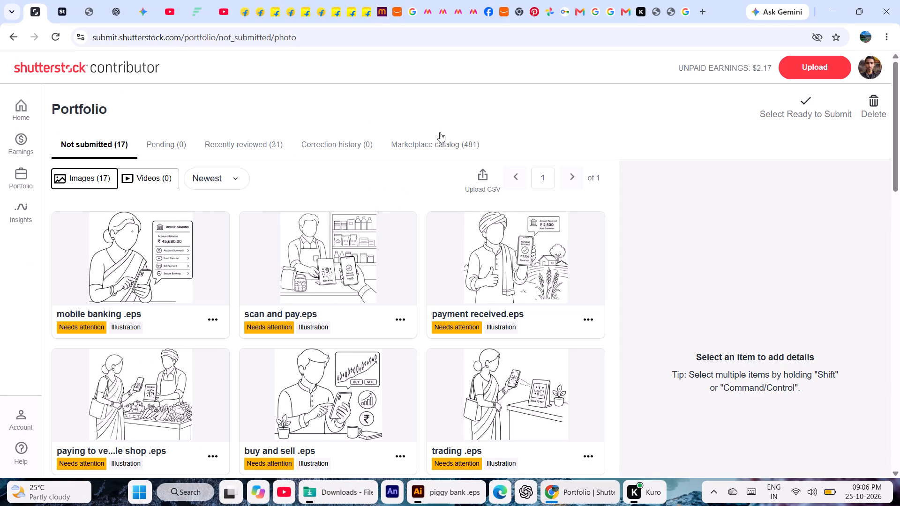
click(58, 10)
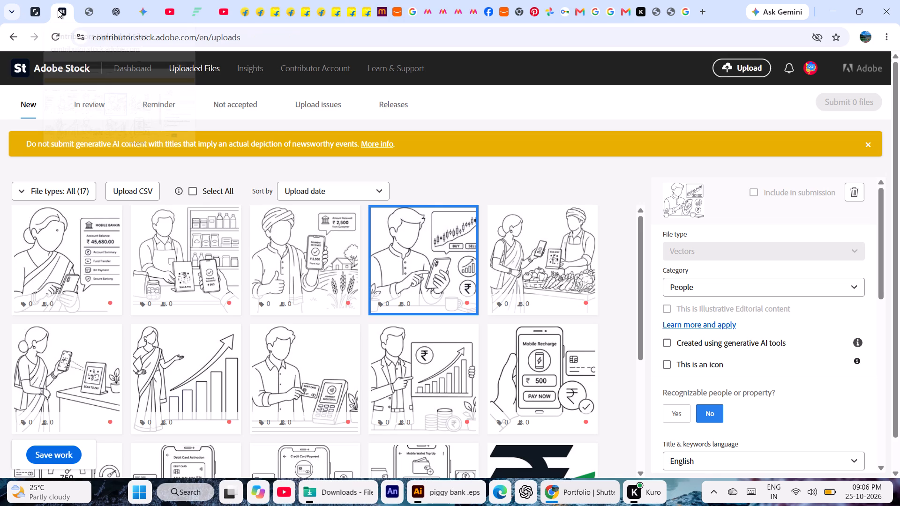
click(135, 74)
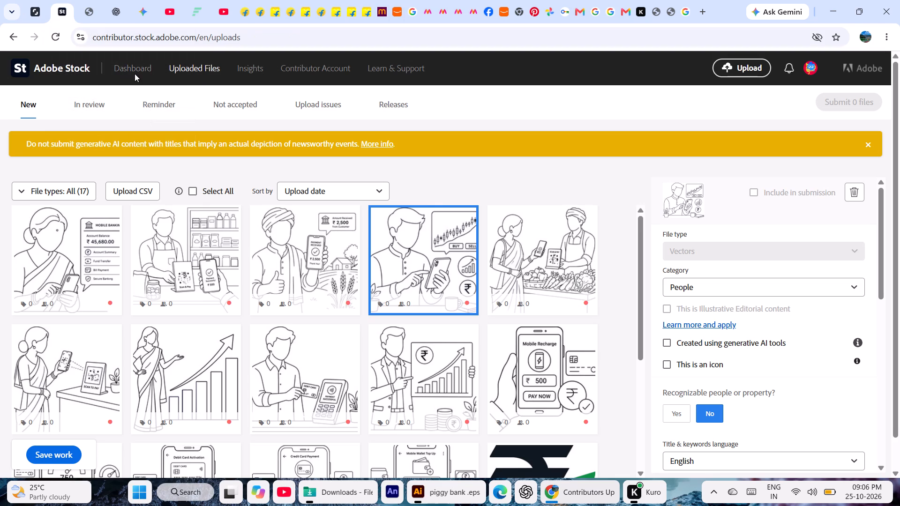
click(132, 67)
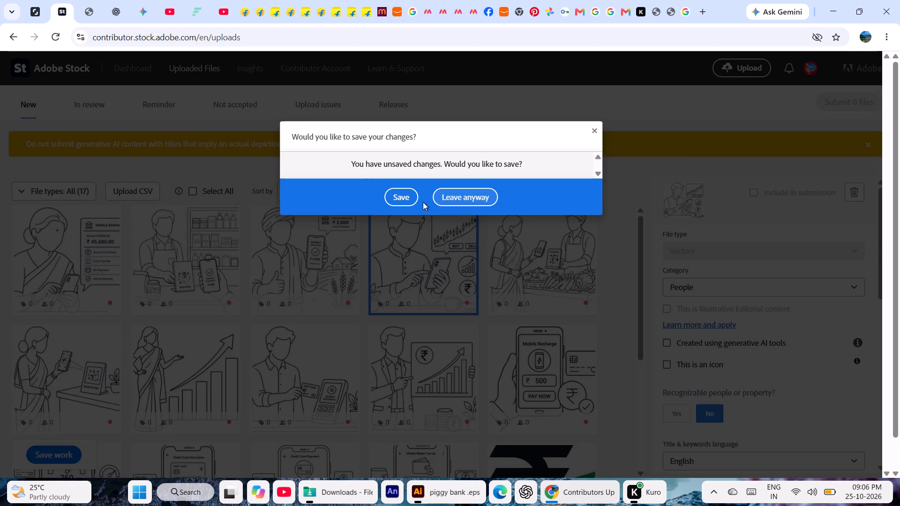
click(405, 200)
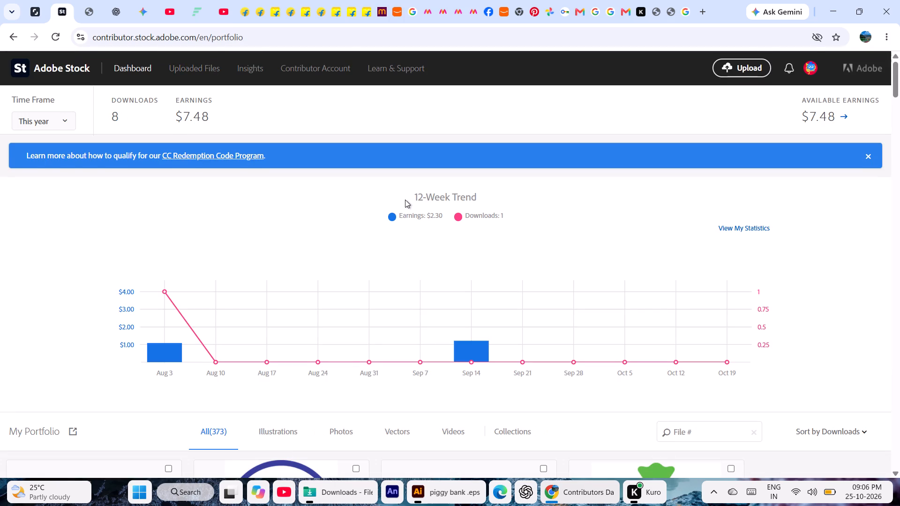
Look over the 12-week trend and portfolio on the Adobe Stock dashboard.
key(Down)
key(Down)
key(Down)
key(Down)
key(Down)
key(Up)
key(Up)
key(Up)
key(Up)
key(Up)
key(Up)
key(Up)
key(Up)
key(Up)
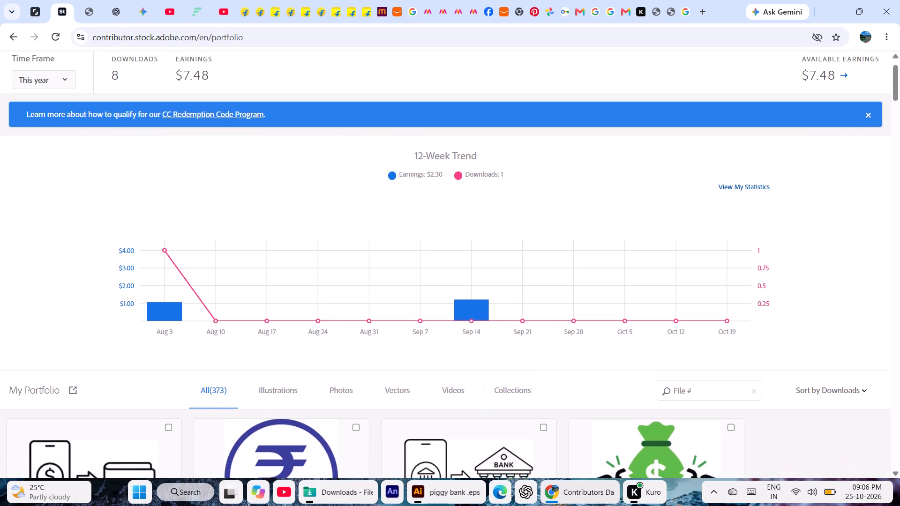
Go to the Shutterstock contributor portfolio and look through the not-submitted line-art illustrations.
click(36, 11)
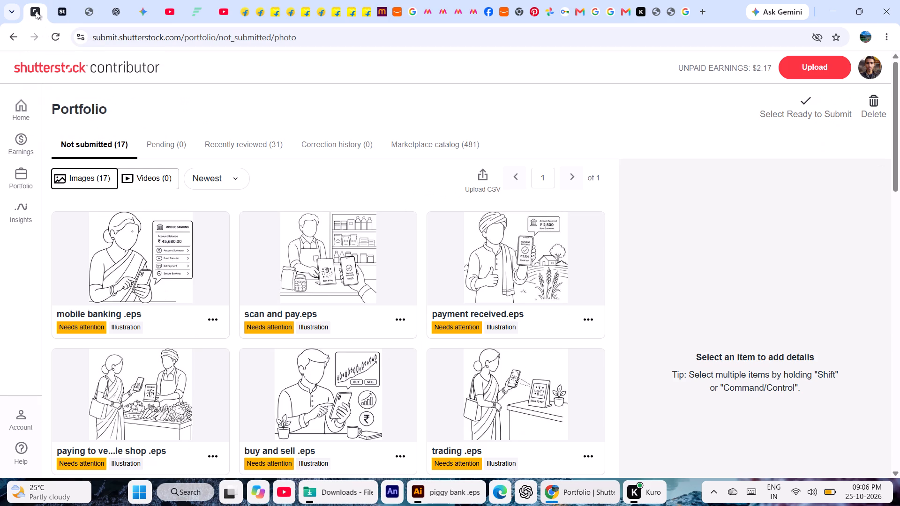
key(Down)
key(Down)
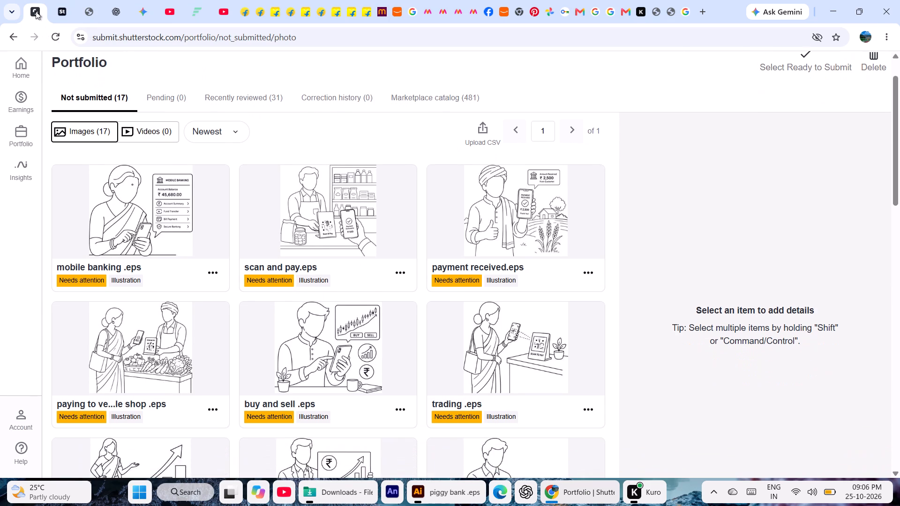
key(Down)
key(Down)
key(Down)
key(Down)
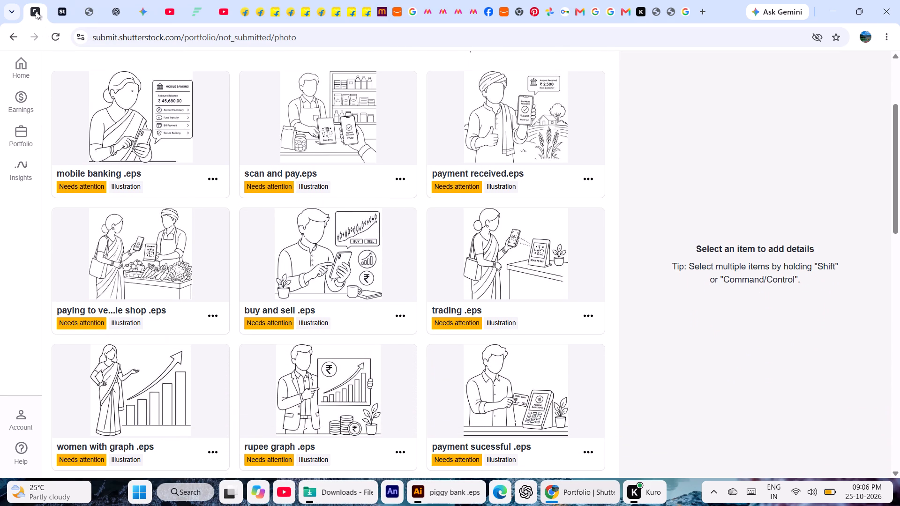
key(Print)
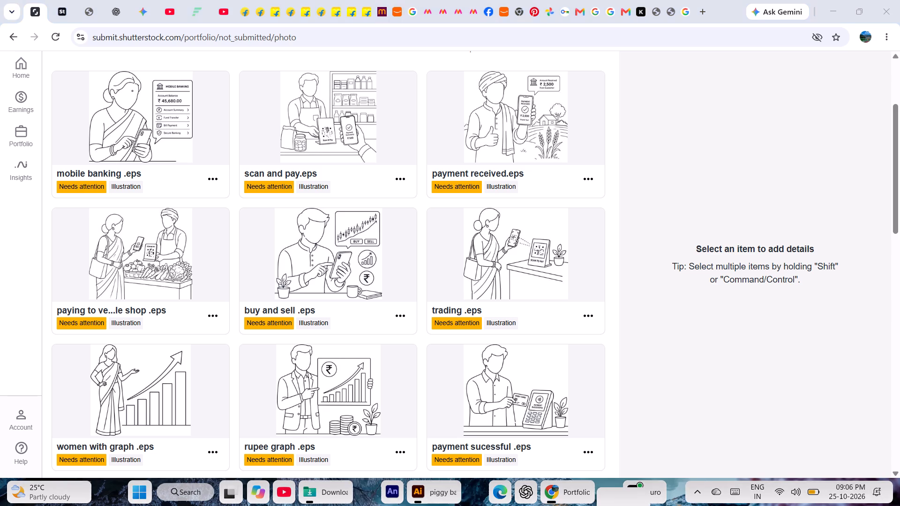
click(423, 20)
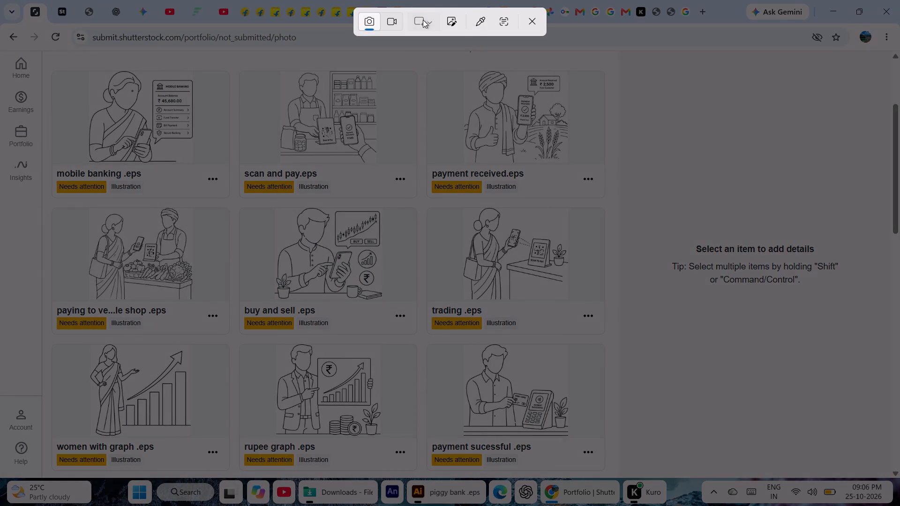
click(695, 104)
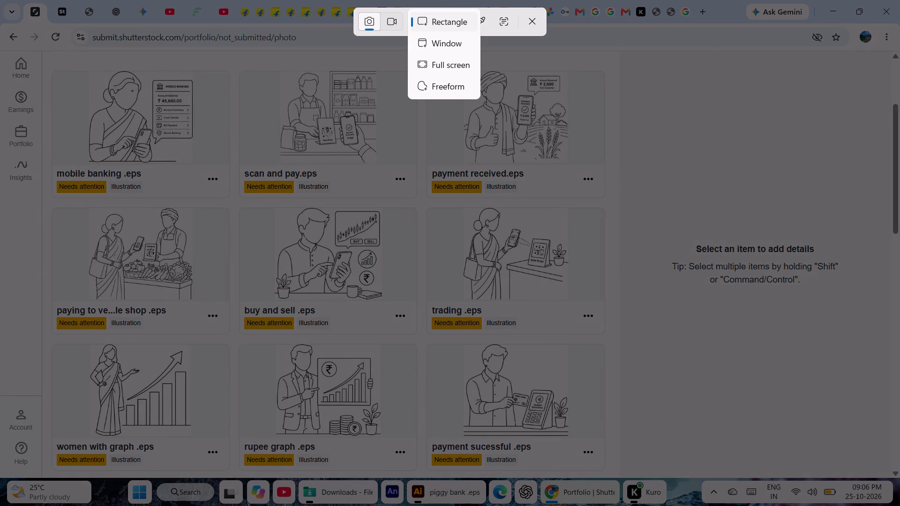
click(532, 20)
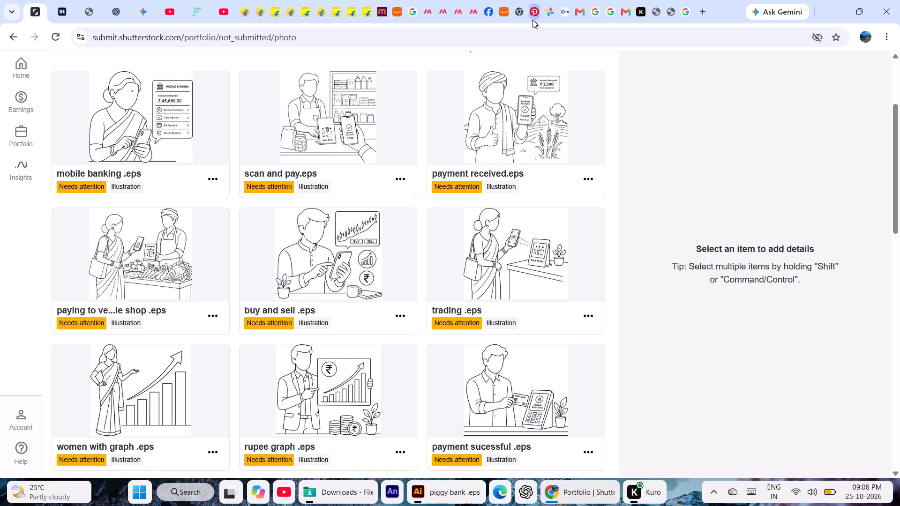
Capture a rectangular screenshot covering the nine line-art illustrations, from mobile banking to payment sucessful, on the Shutterstock page.
key(Print)
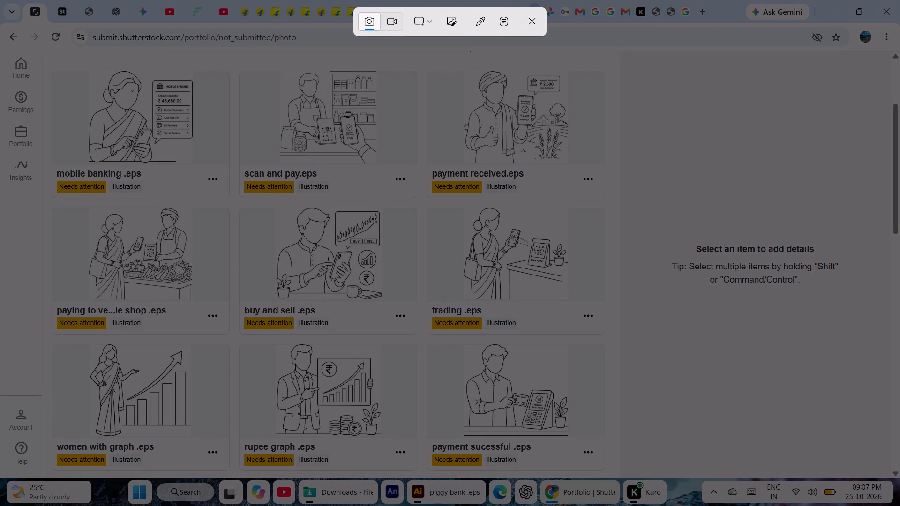
click(428, 28)
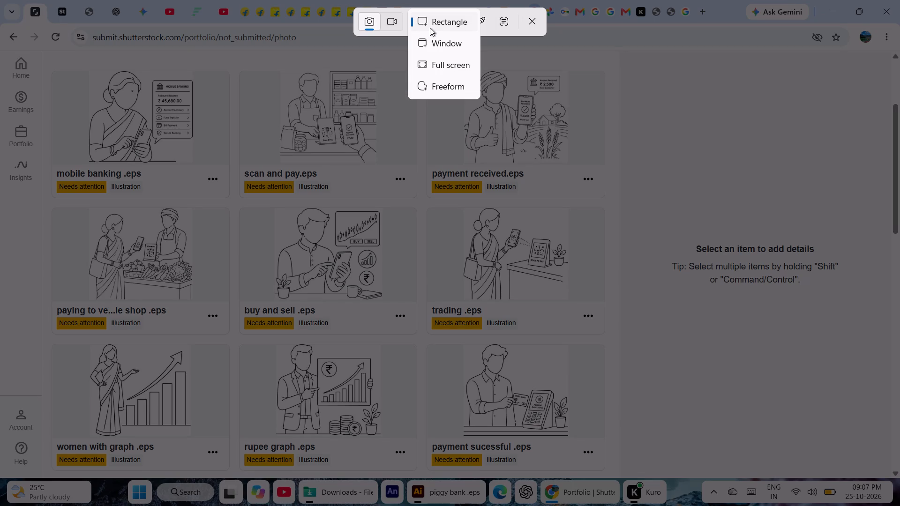
click(430, 28)
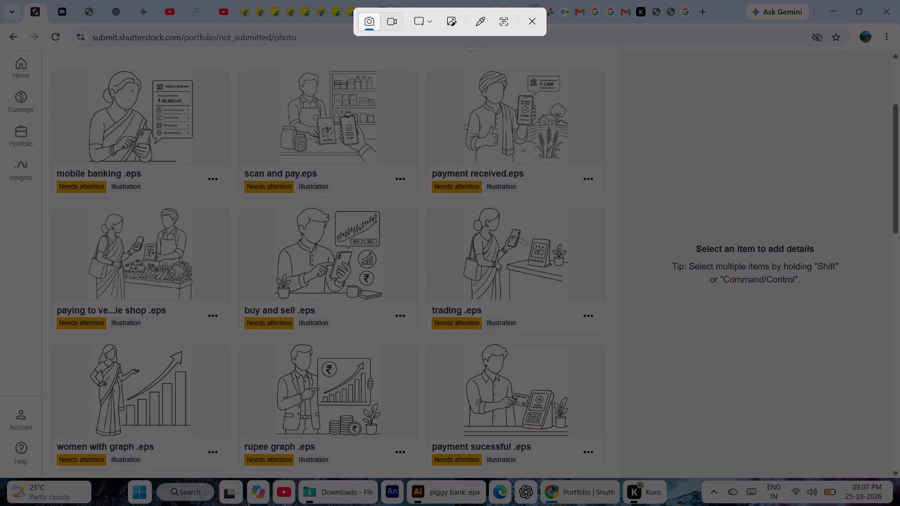
drag(60, 61, 297, 200)
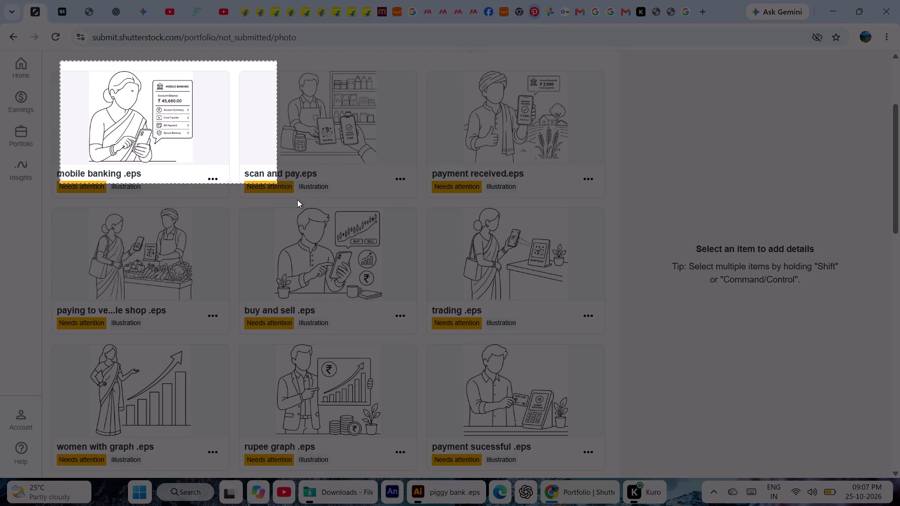
drag(297, 200, 592, 442)
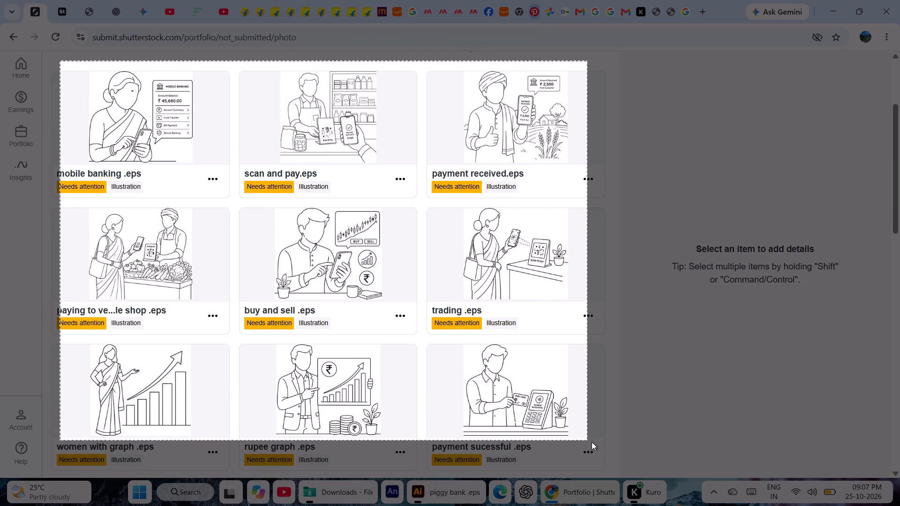
drag(592, 442, 603, 445)
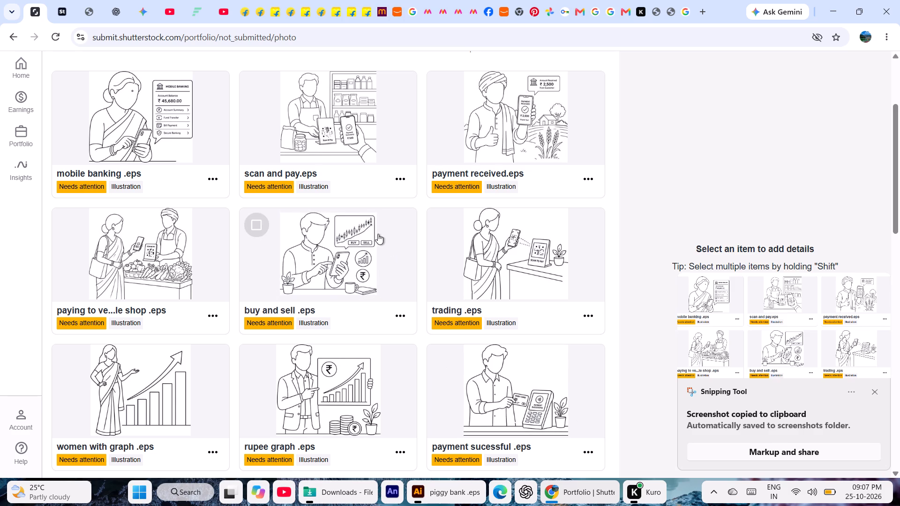
Switch to File Explorer and open the new screenshot from the Screenshots folder in Pictures to view it.
click(350, 486)
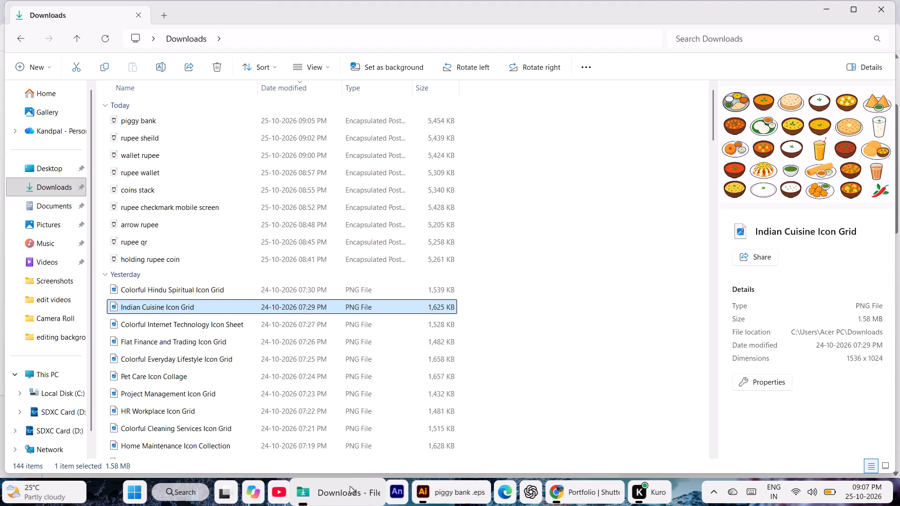
click(58, 185)
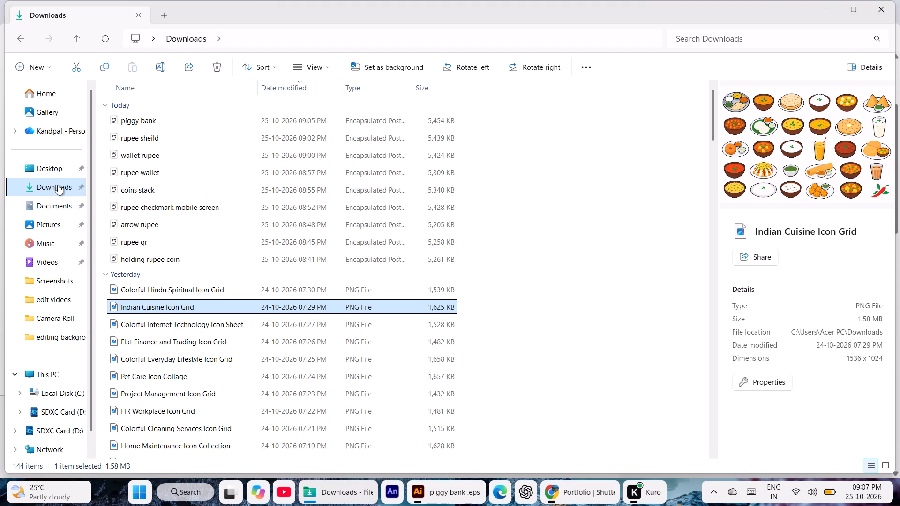
click(49, 227)
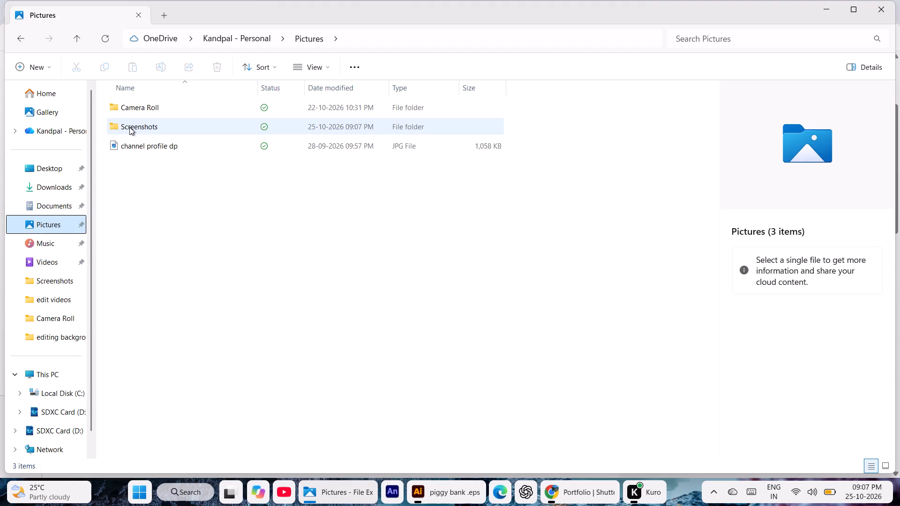
click(129, 127)
key(Return)
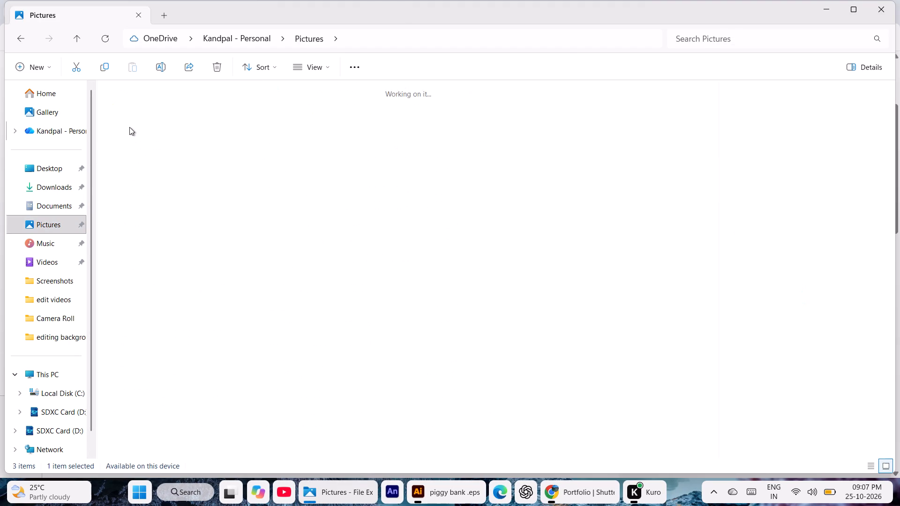
click(129, 127)
key(Return)
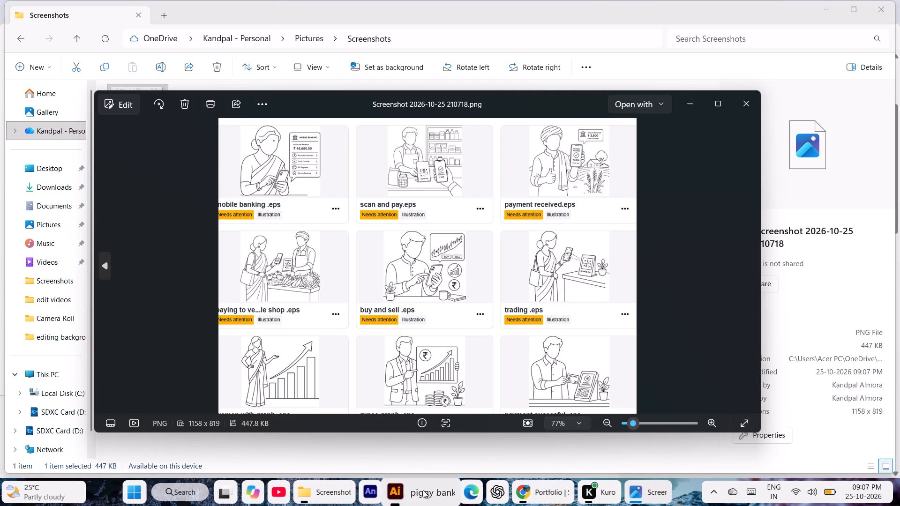